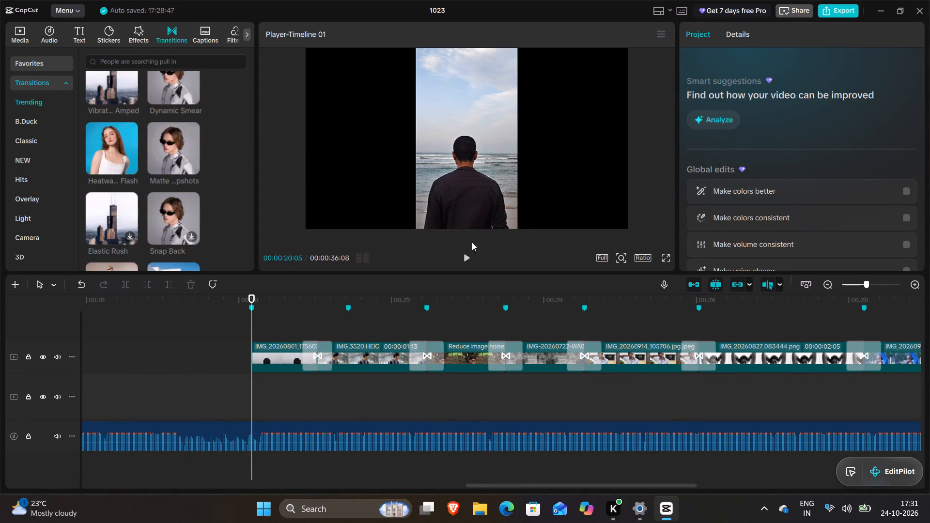
Play the photo sequence from its first clip to the end, and return the playhead to the first clip's start at 00:00:20:05.
left_click(470, 262)
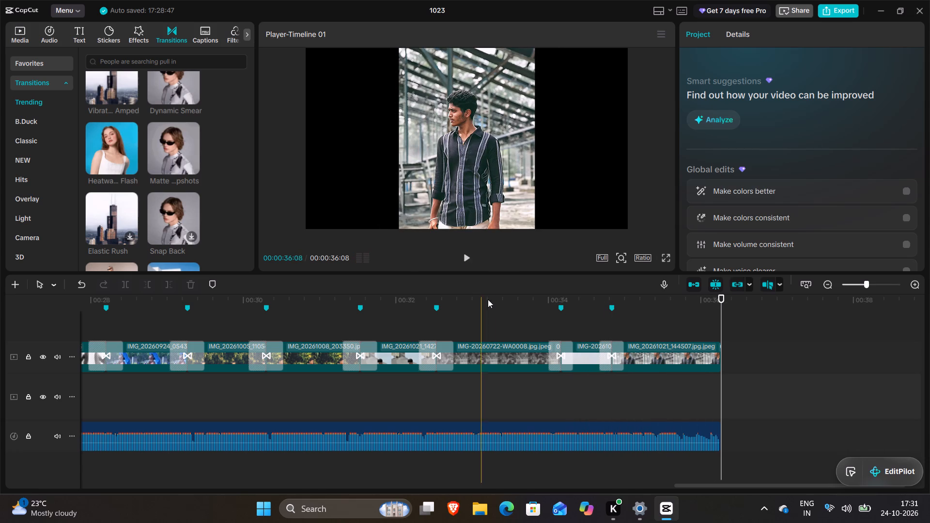
left_click_drag(277, 391, 93, 401)
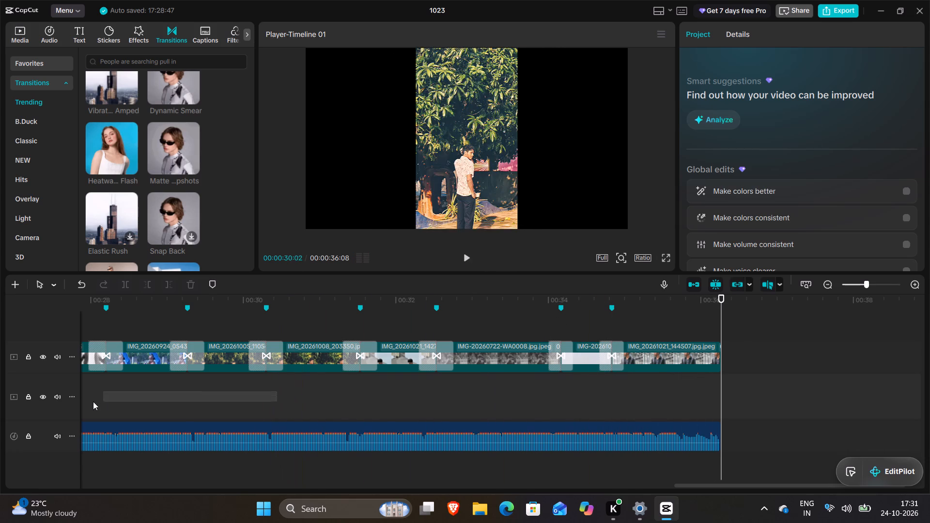
left_click_drag(93, 401, 88, 401)
left_click(146, 408)
left_click_drag(148, 409, 61, 410)
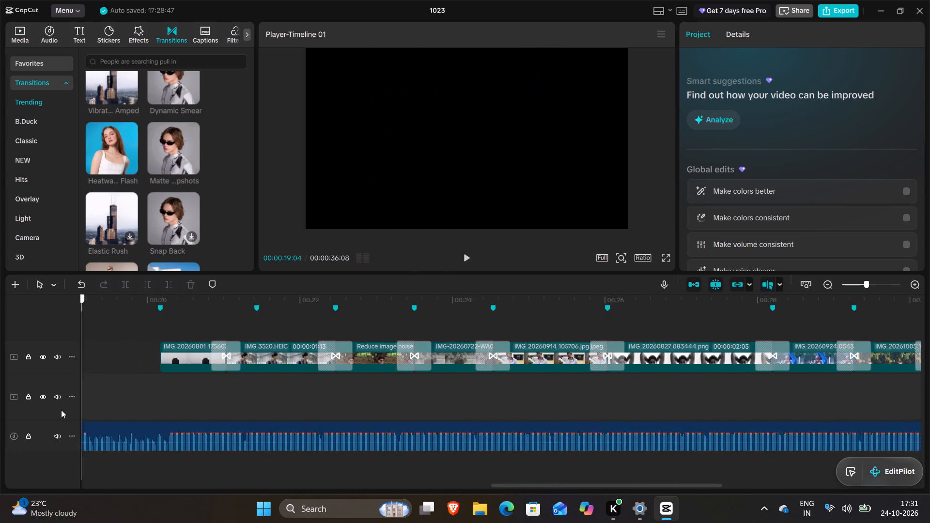
left_click_drag(61, 410, 351, 363)
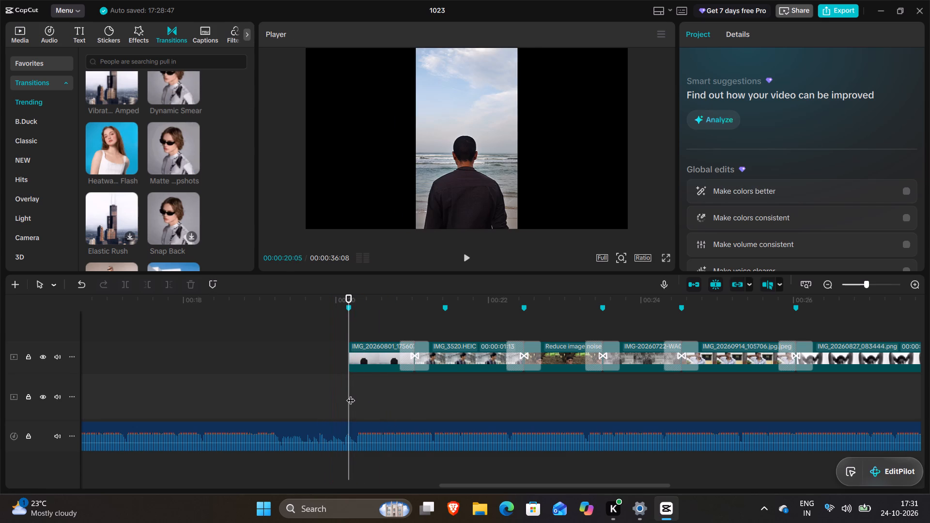
Scrub back and forth across the first six photo clips to examine the images and the transitions between them.
left_click_drag(351, 394, 545, 403)
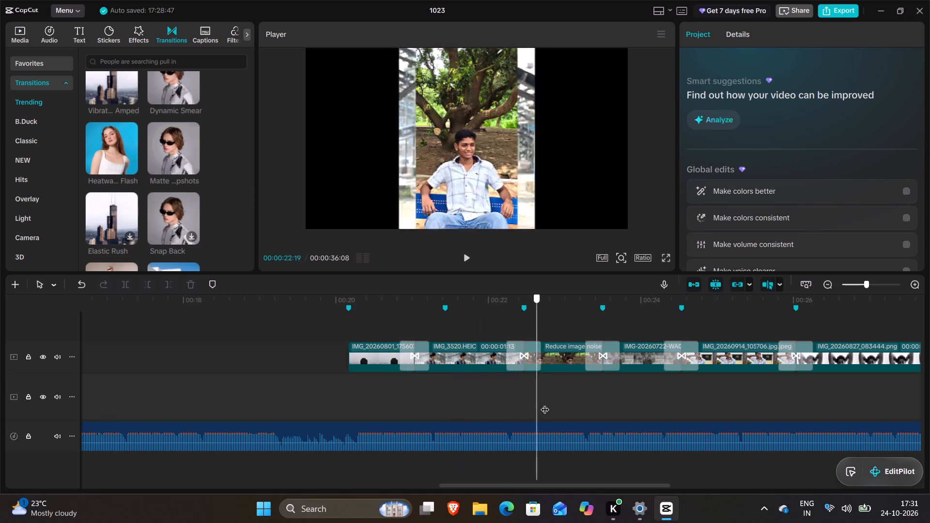
left_click_drag(545, 403, 420, 400)
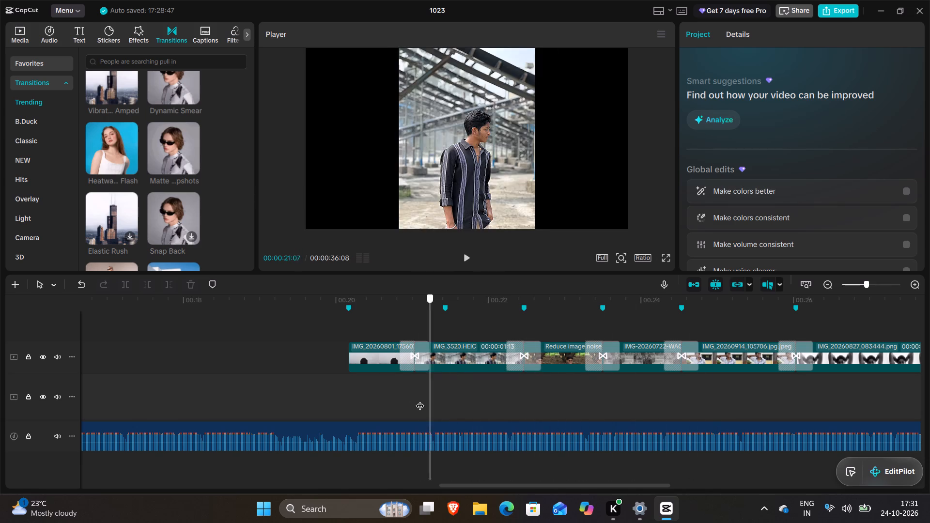
left_click_drag(420, 400, 352, 400)
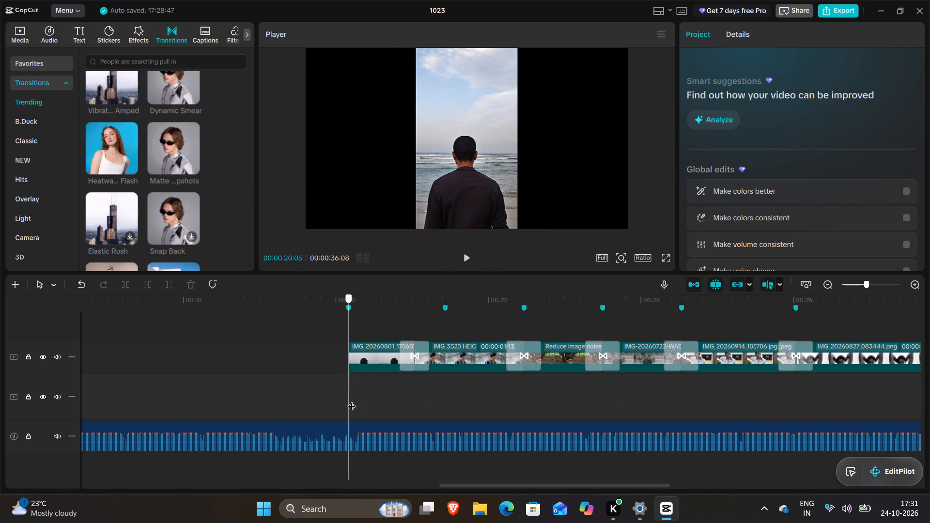
left_click_drag(352, 400, 512, 407)
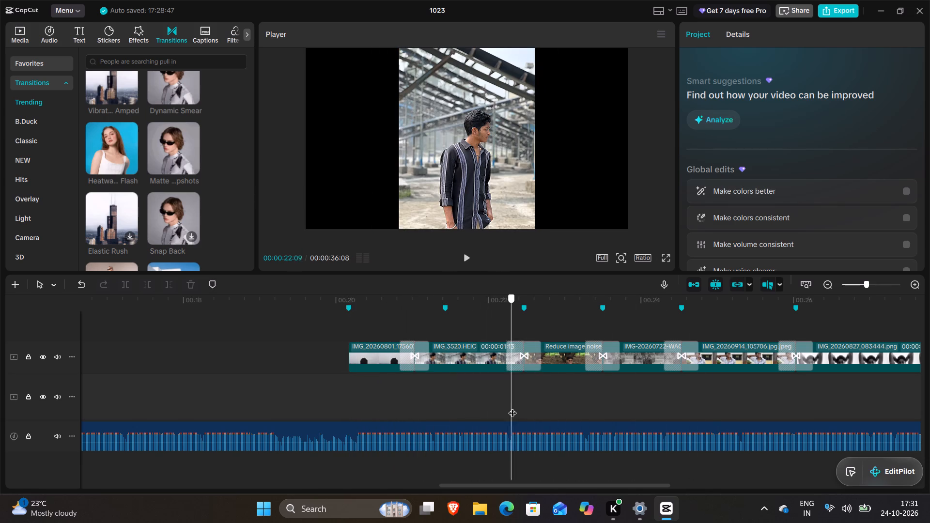
left_click_drag(512, 407, 611, 411)
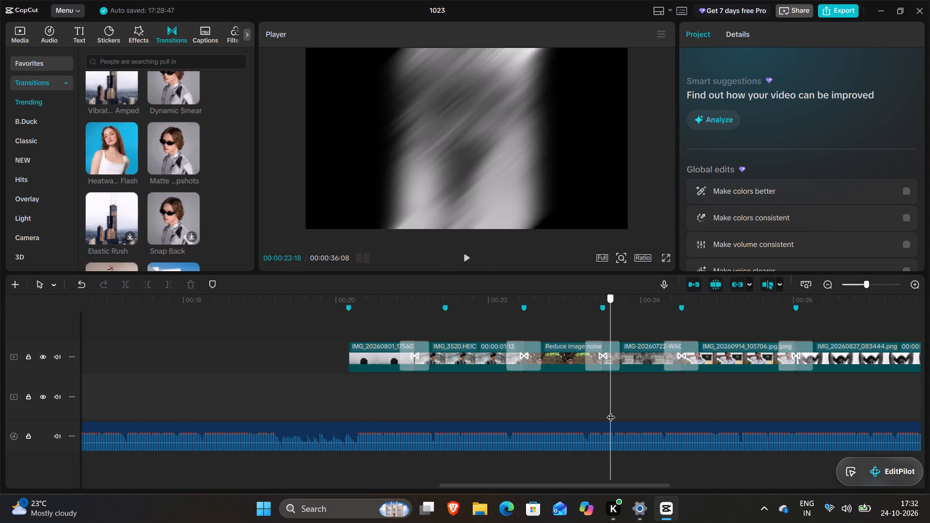
left_click_drag(611, 411, 726, 412)
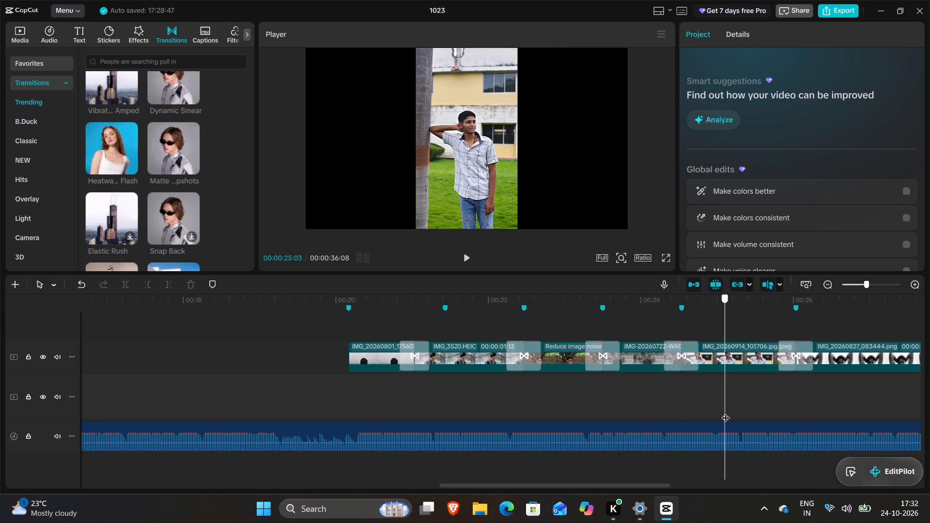
left_click_drag(726, 412, 821, 412)
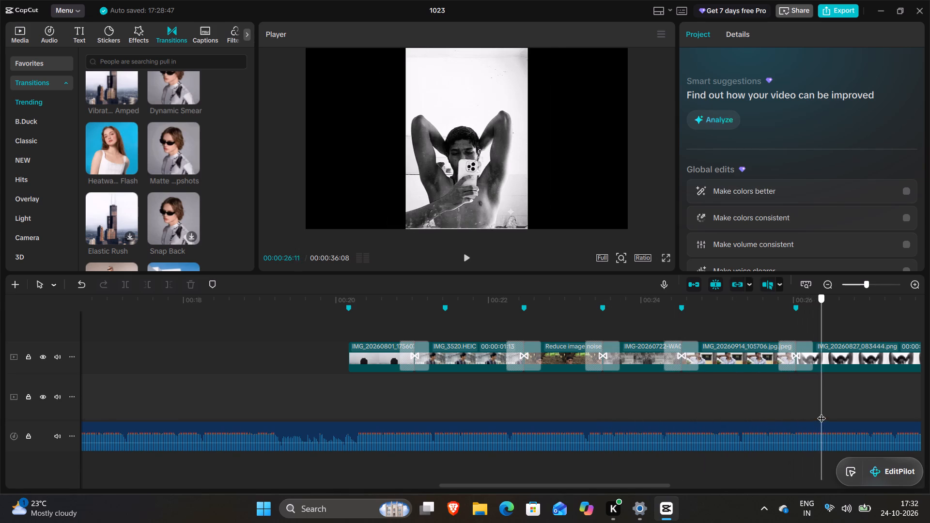
left_click_drag(821, 412, 888, 404)
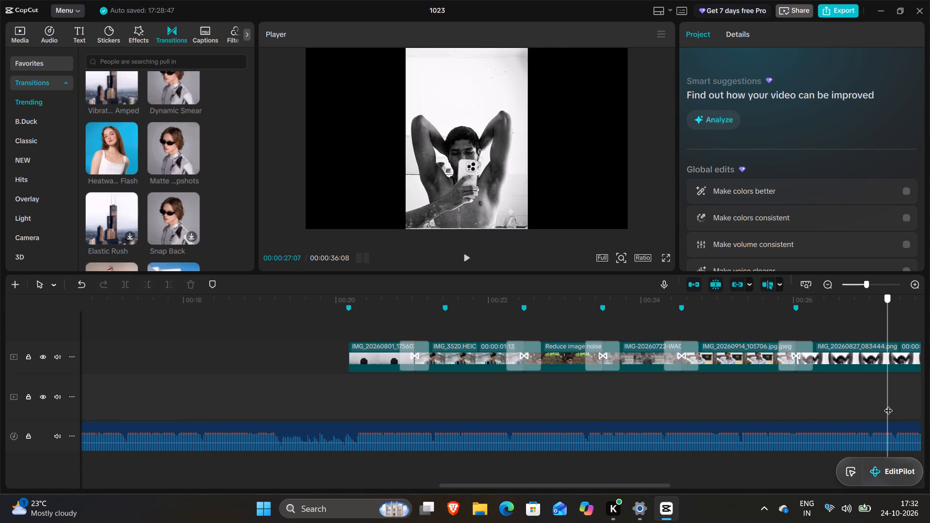
left_click_drag(888, 404, 888, 404)
Replay the photo sequence from just before its first clip to review the transitions against the music.
left_click(341, 400)
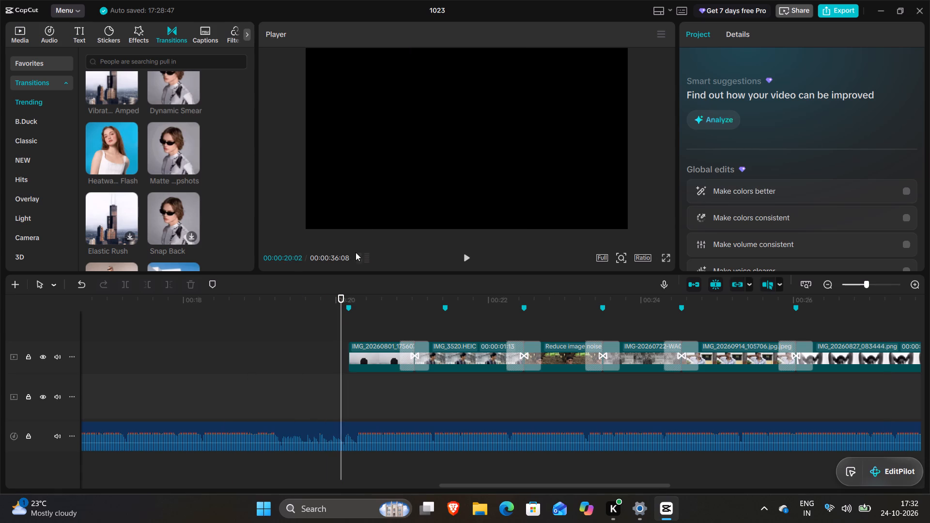
left_click(473, 258)
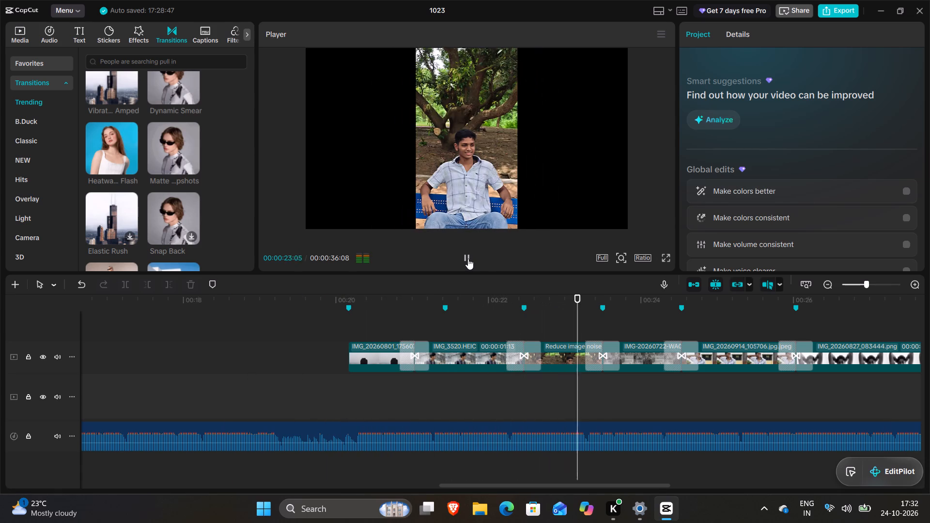
left_click(468, 259)
left_click(311, 377)
left_click(464, 265)
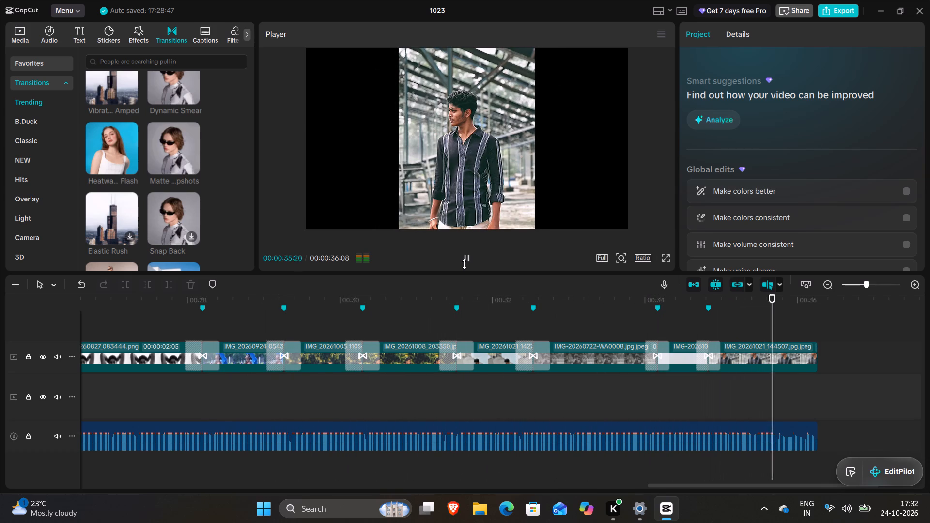
left_click(464, 264)
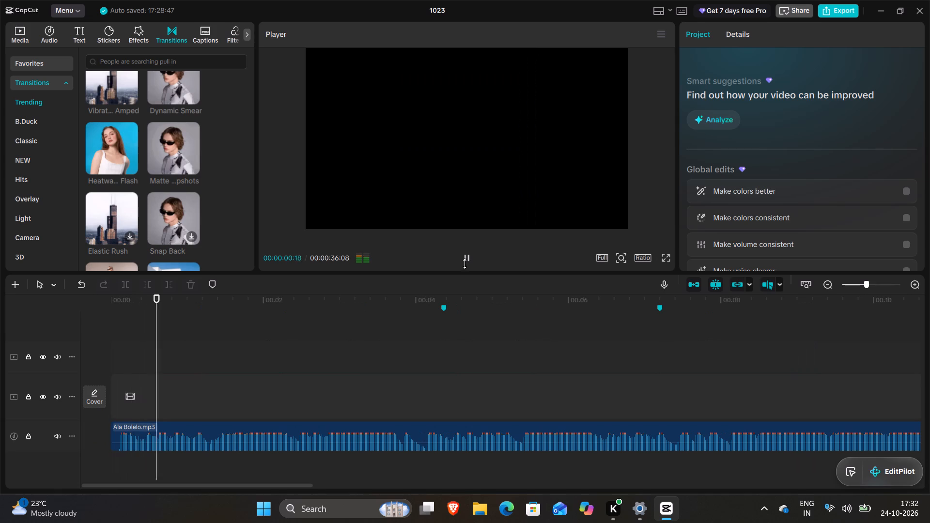
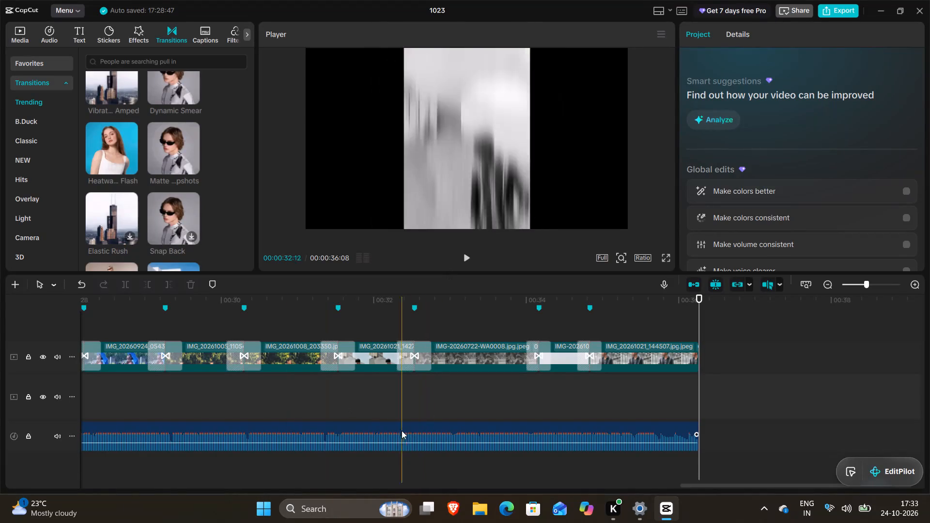
Replay the slideshow from about 00:00:19 to the sixth photo clip to check the transitions against the music.
left_click(404, 393)
left_click_drag(404, 393, 0, 454)
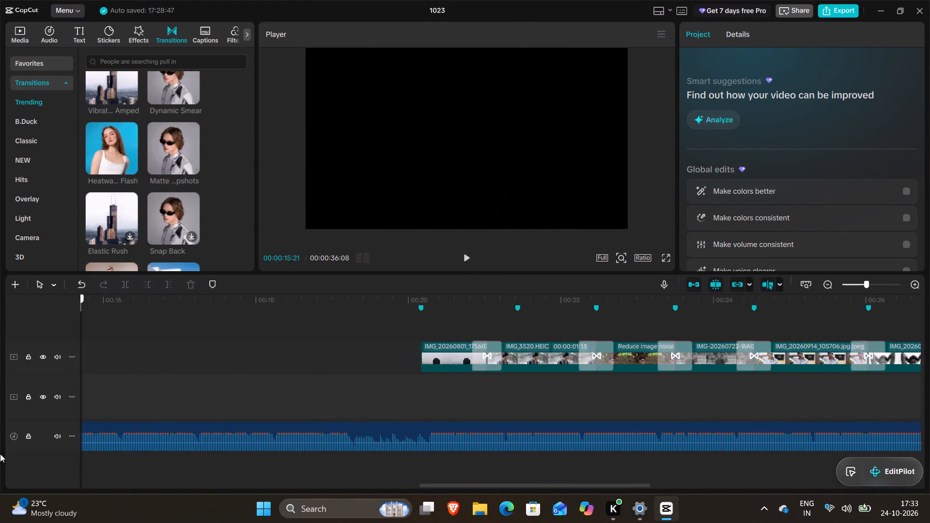
left_click_drag(0, 454, 672, 447)
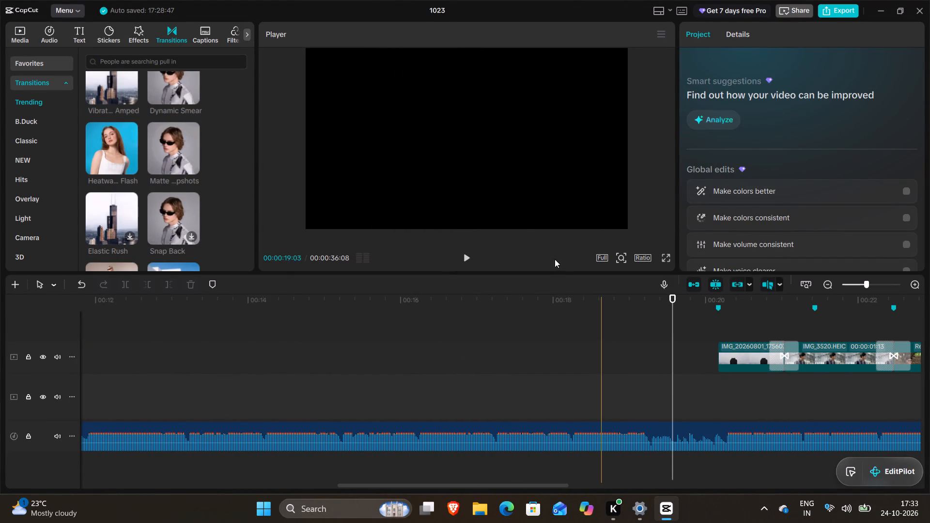
left_click(471, 257)
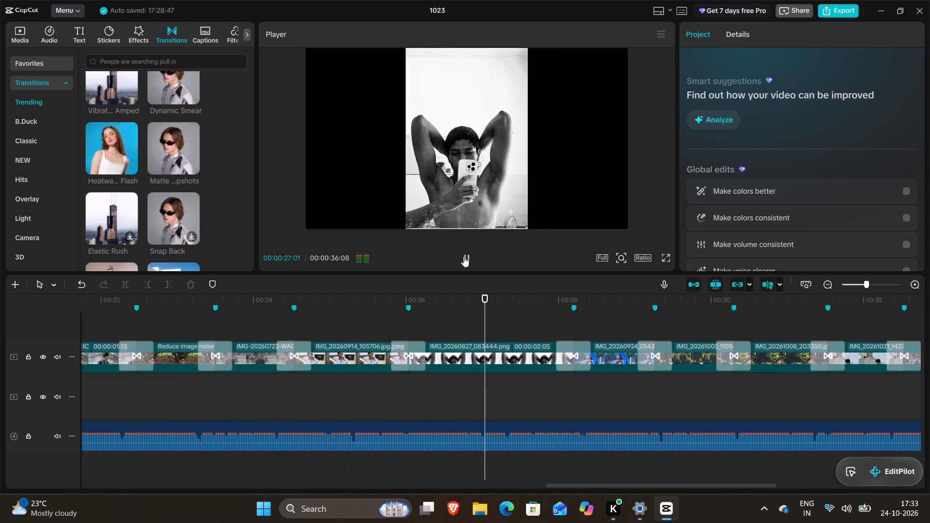
left_click(464, 256)
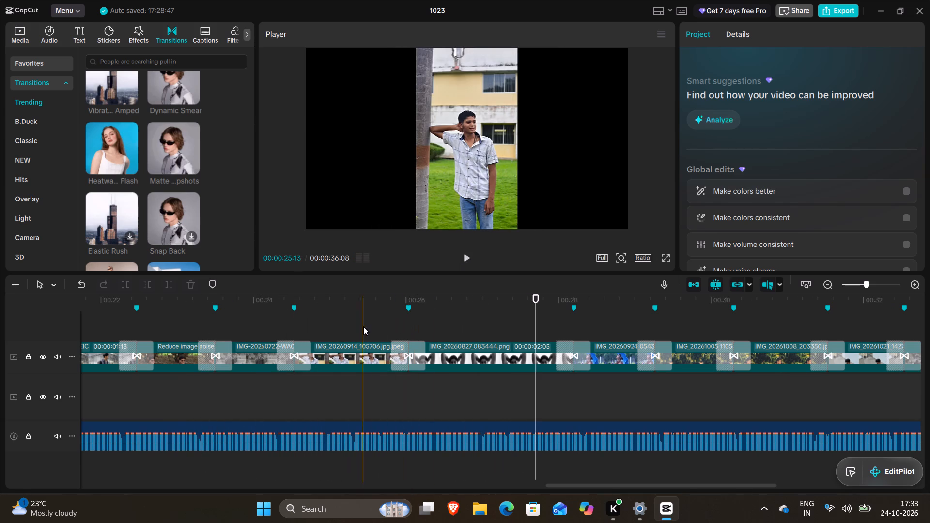
Add the Scene Cut video effect at the first photo clip's start, 00:00:20:05, and shorten it to end with that clip.
left_click(363, 326)
left_click_drag(361, 326, 73, 323)
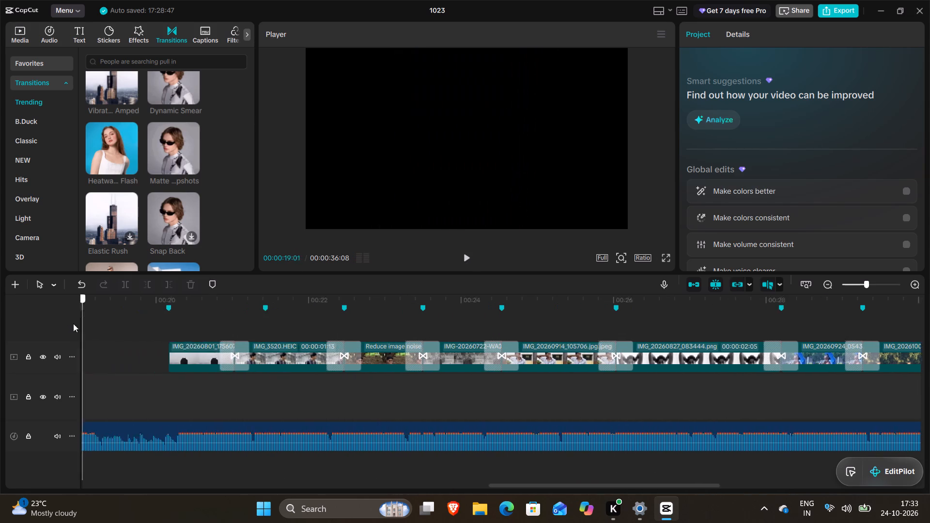
left_click_drag(73, 323, 266, 324)
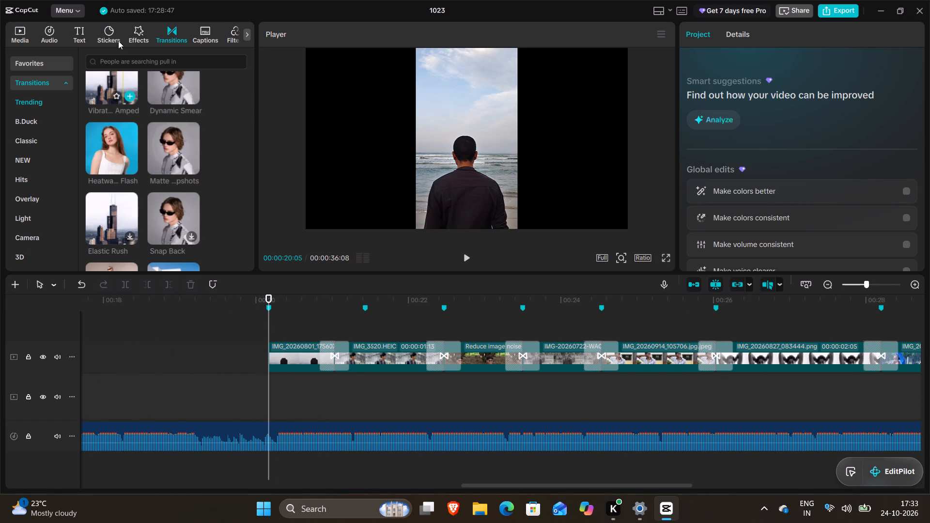
left_click(143, 43)
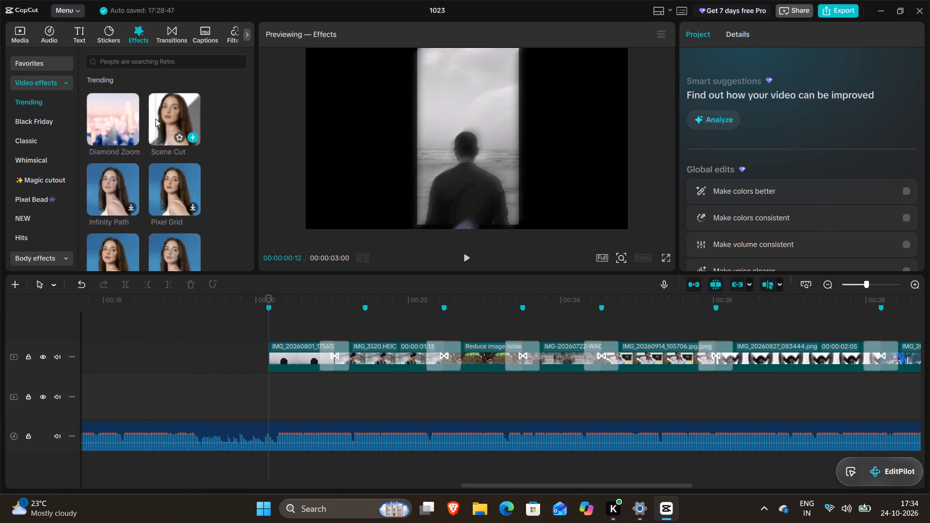
left_click(171, 125)
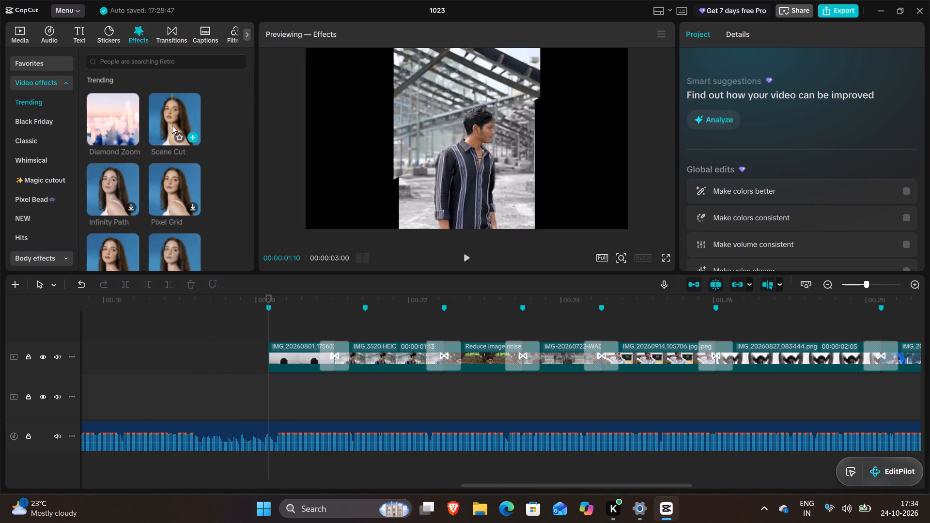
left_click_drag(172, 124, 269, 333)
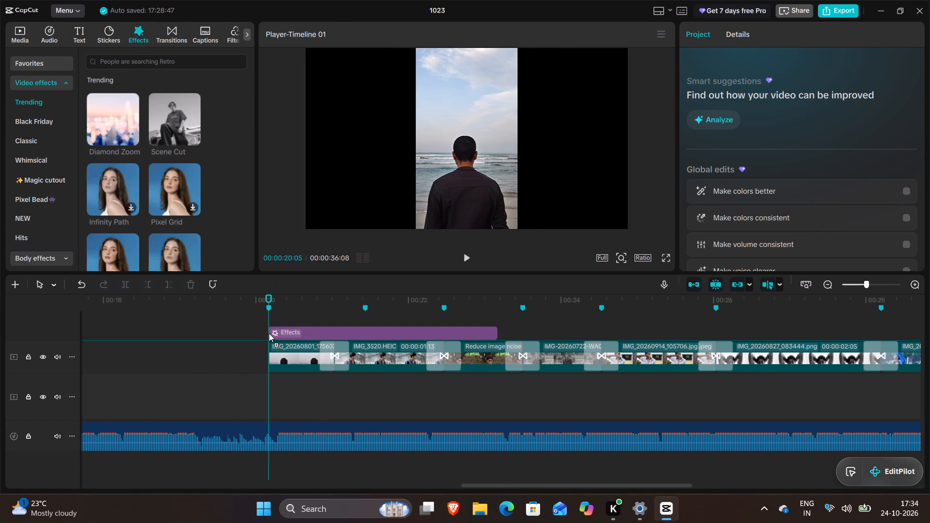
left_click_drag(269, 333, 268, 333)
left_click_drag(500, 351, 465, 350)
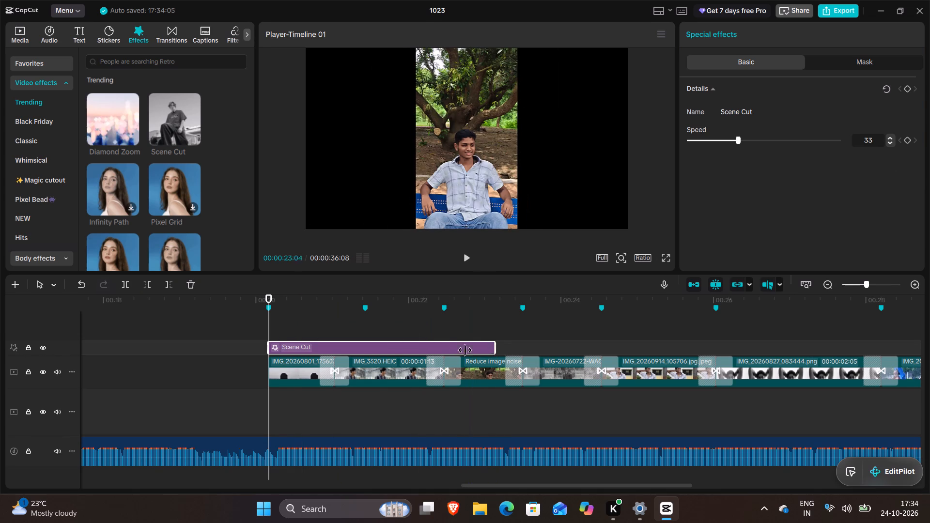
left_click_drag(465, 350, 336, 352)
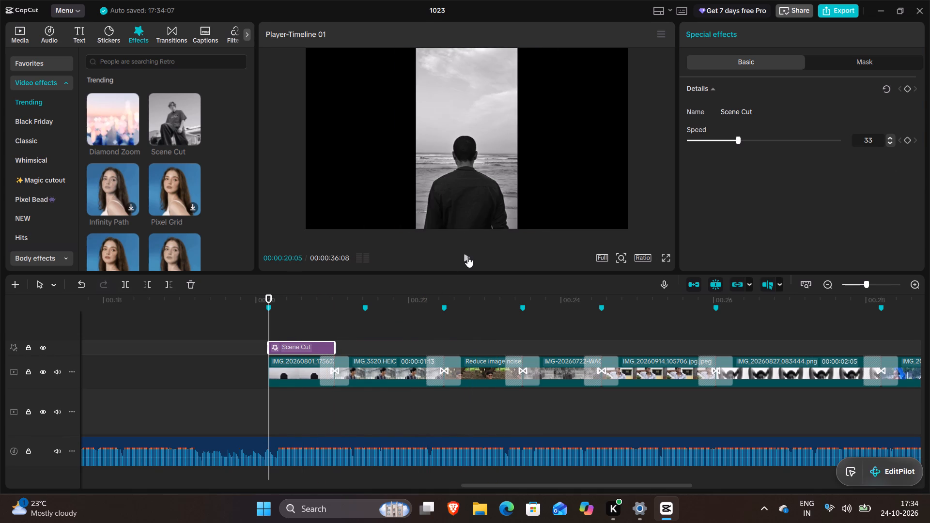
Play from just before the first photo clip into the sixth to review the Scene Cut effect with the music.
left_click(467, 257)
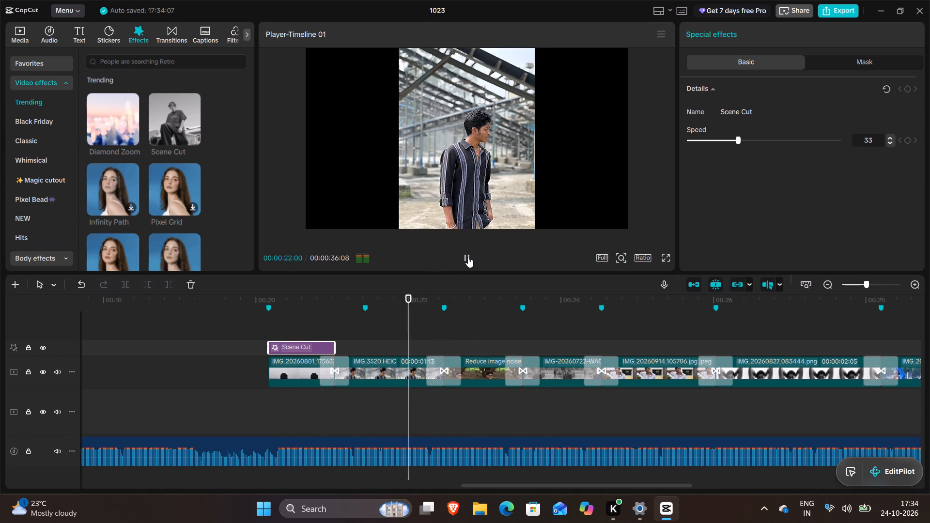
left_click(244, 354)
left_click(466, 265)
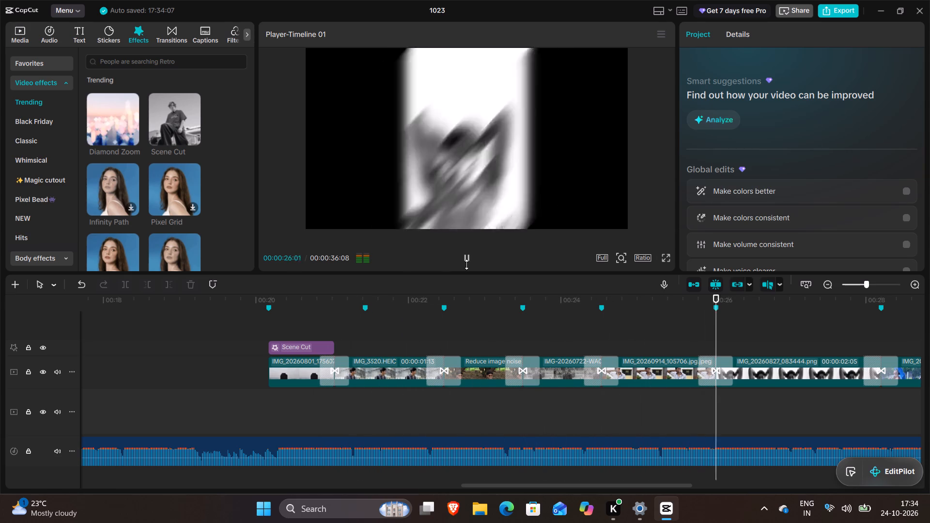
left_click(466, 264)
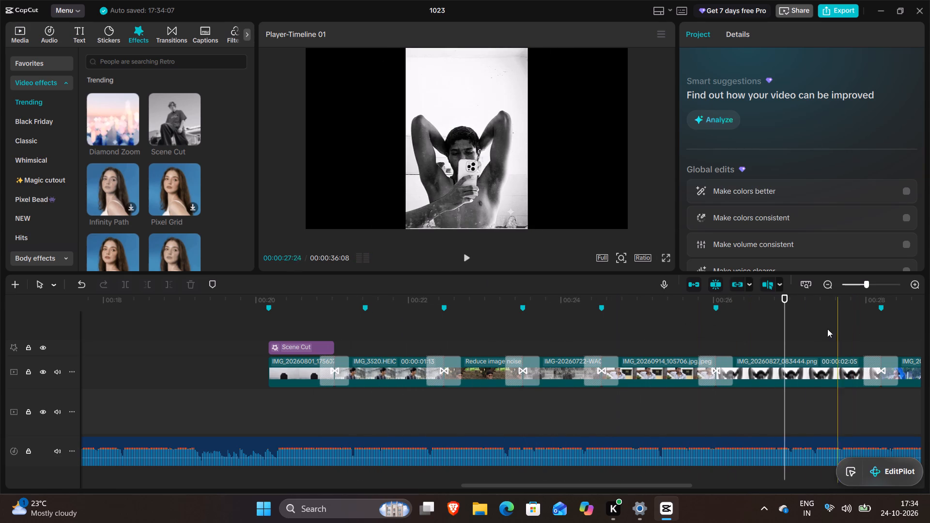
Browse the trending video effects for the photo clip starting at 00:00:26:01, and preview Fuzzy Ink.
left_click(780, 331)
left_click_drag(780, 332, 715, 332)
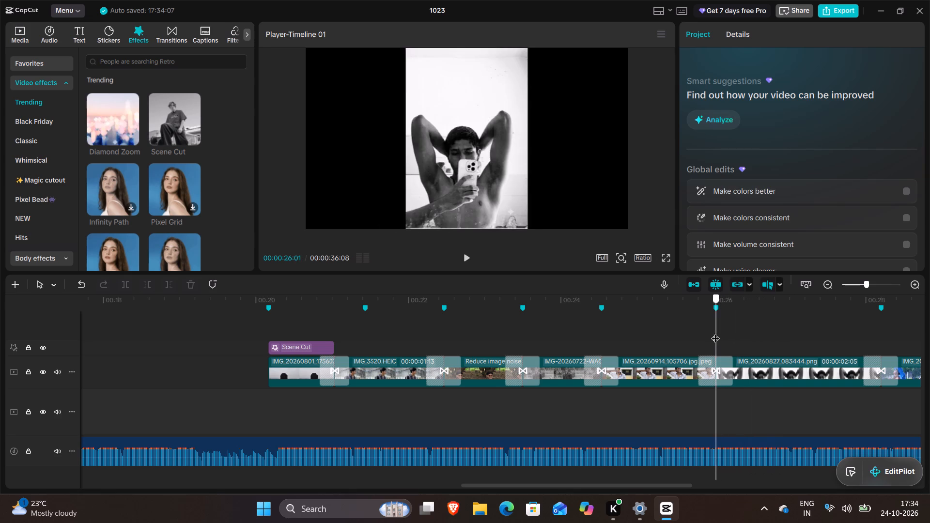
left_click_drag(715, 332, 715, 332)
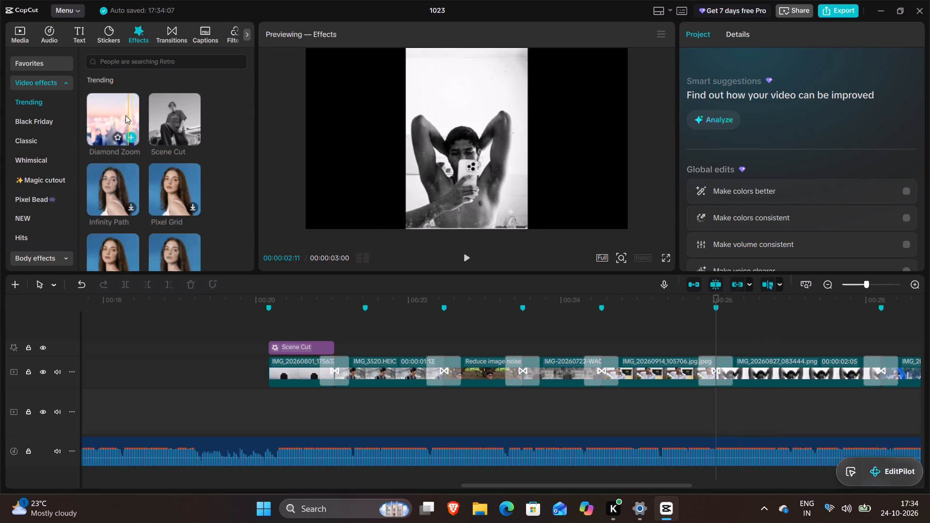
scroll(150, 186, "down", 3)
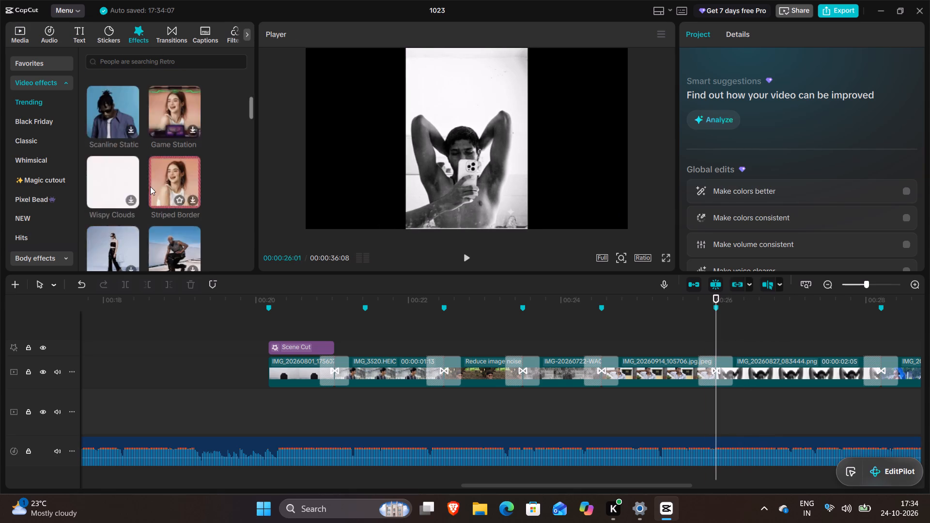
scroll(150, 186, "down", 5)
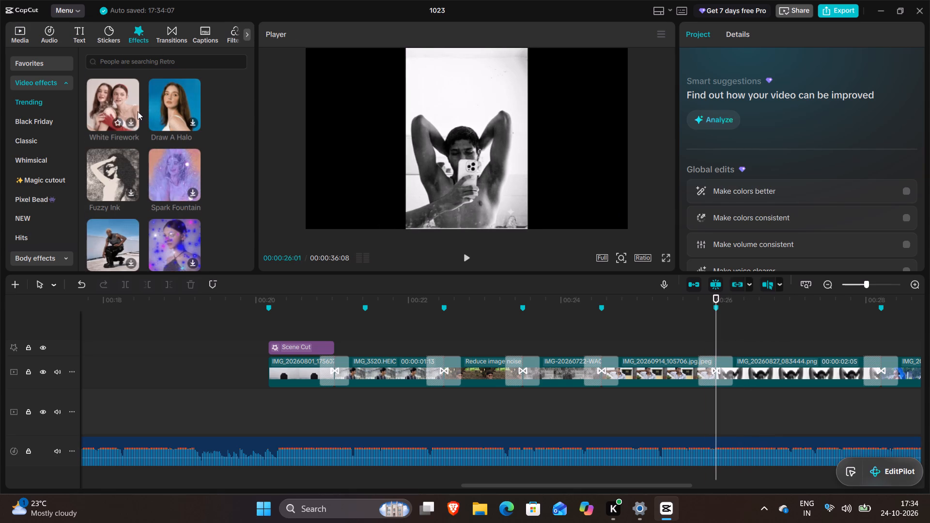
left_click(108, 179)
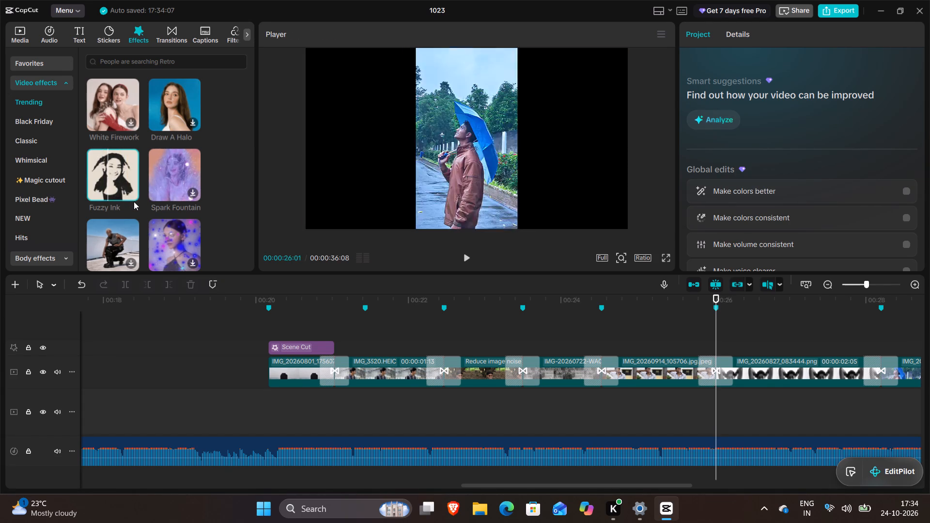
scroll(128, 241, "down", 3)
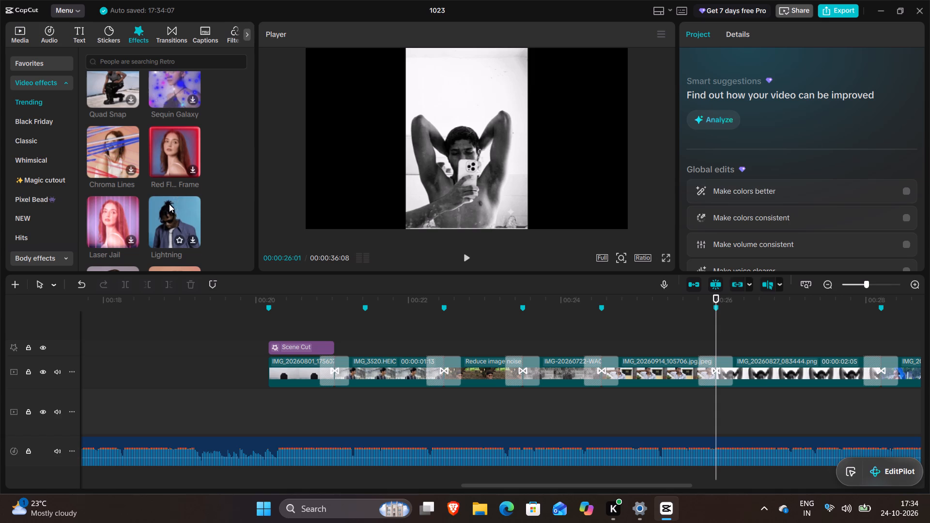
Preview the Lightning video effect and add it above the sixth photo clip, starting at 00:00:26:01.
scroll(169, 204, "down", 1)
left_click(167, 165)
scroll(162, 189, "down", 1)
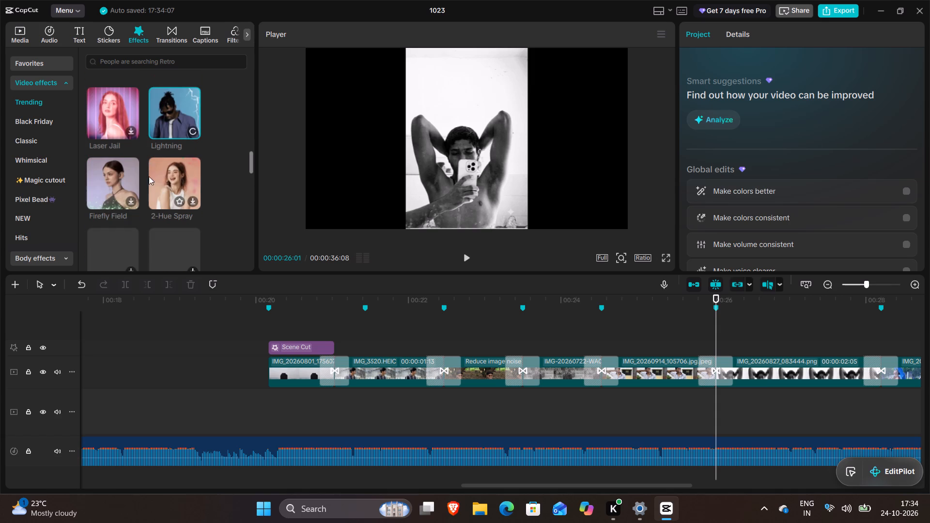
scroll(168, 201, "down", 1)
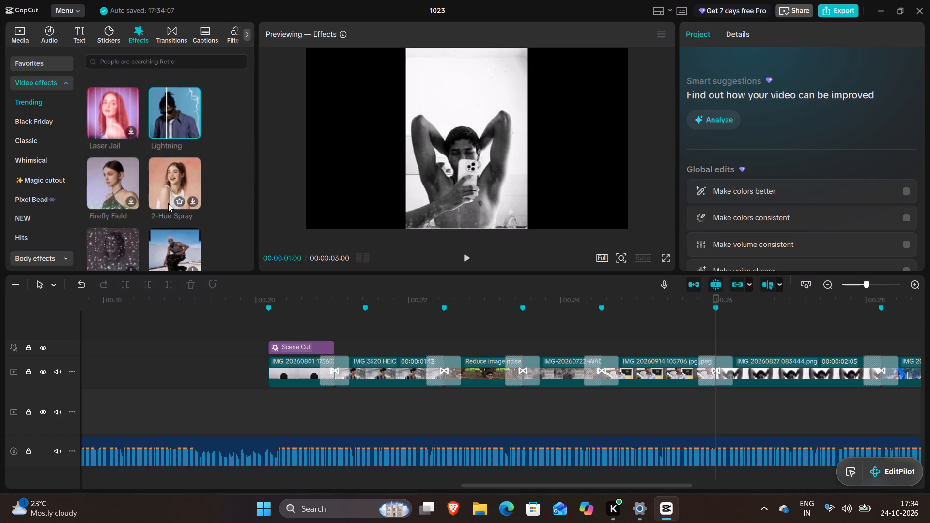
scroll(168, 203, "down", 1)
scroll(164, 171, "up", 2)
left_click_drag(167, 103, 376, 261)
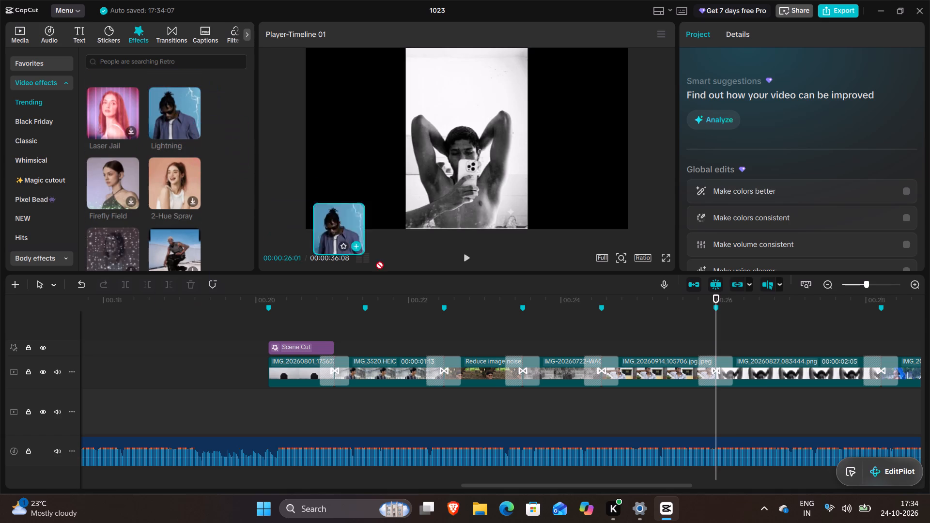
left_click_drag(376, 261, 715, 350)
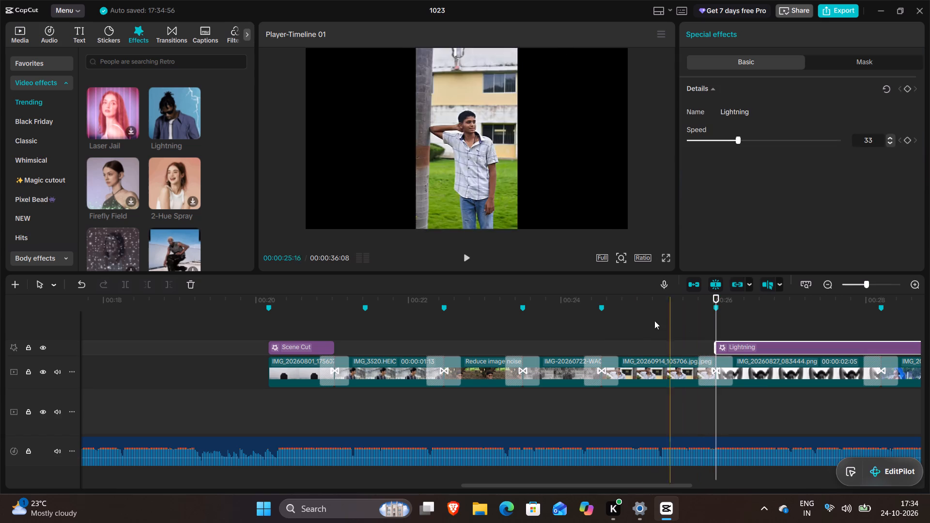
Play from the second photo clip at 00:00:22:01 past the Lightning effect to review how it looks.
left_click(411, 330)
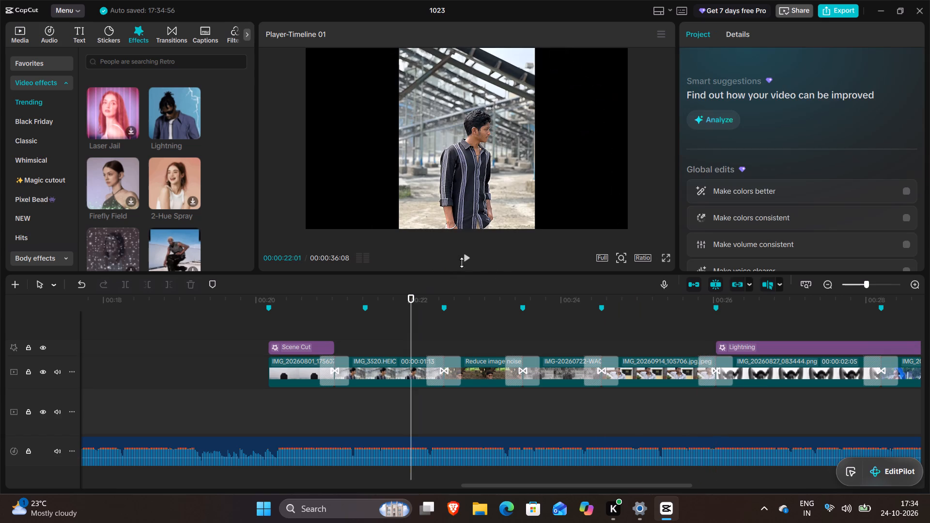
left_click(468, 266)
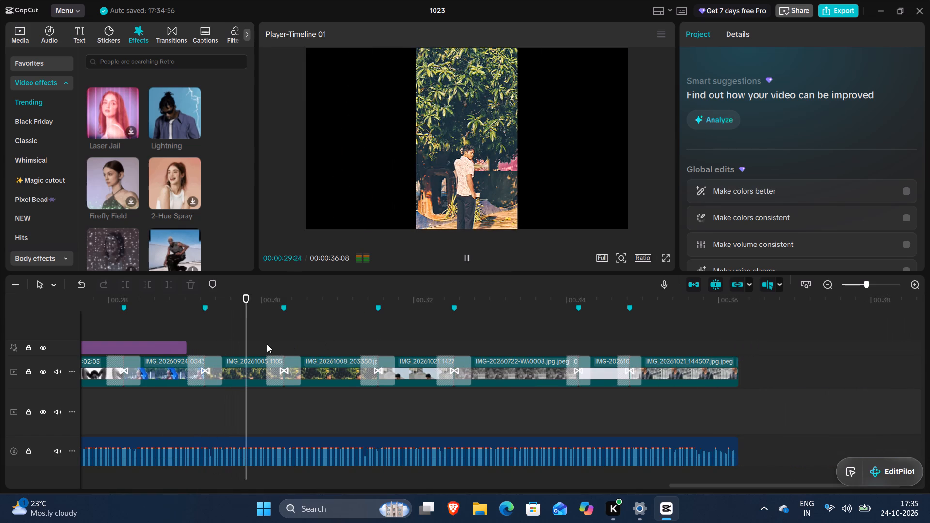
left_click(266, 343)
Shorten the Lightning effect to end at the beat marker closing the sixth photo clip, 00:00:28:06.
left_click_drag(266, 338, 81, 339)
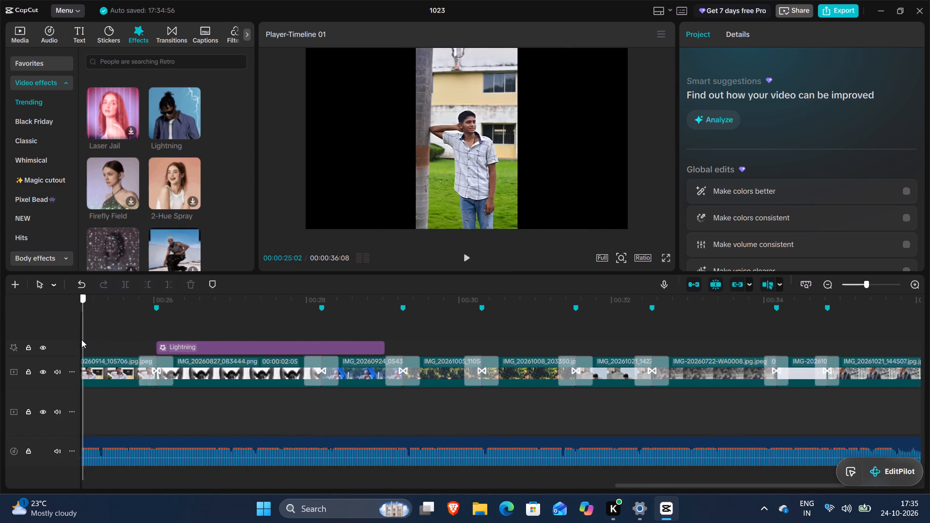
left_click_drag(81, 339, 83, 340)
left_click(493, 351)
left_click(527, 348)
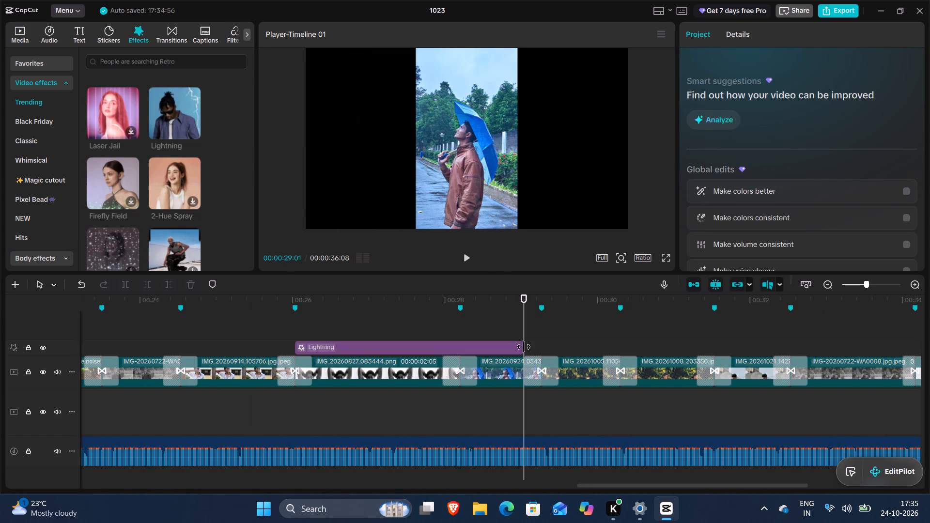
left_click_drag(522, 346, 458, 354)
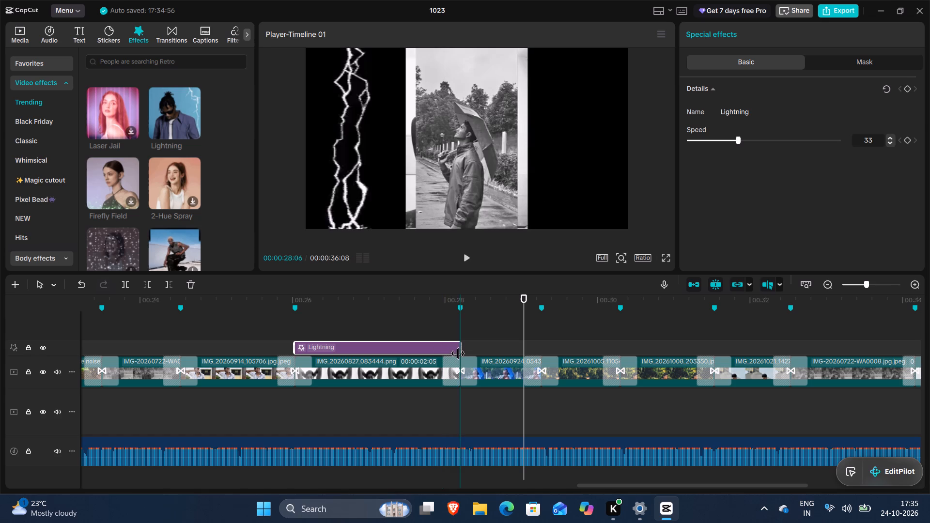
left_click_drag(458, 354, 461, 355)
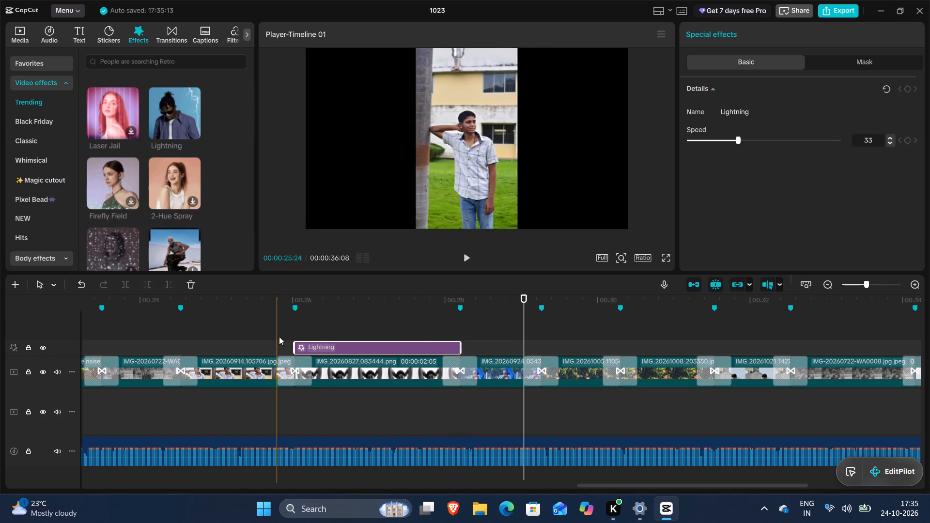
Play the sixth photo clip from just before its start to review the shortened Lightning effect.
left_click(279, 337)
left_click(464, 262)
left_click(465, 262)
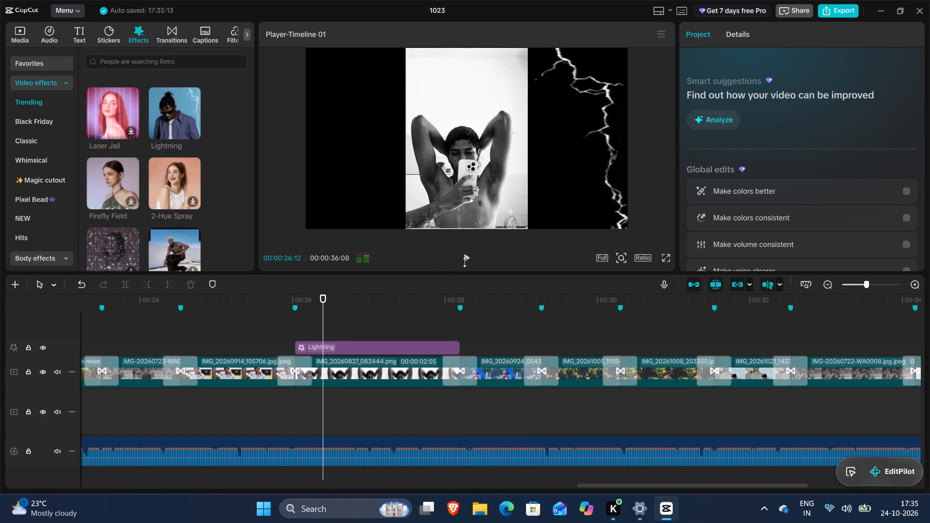
left_click(465, 262)
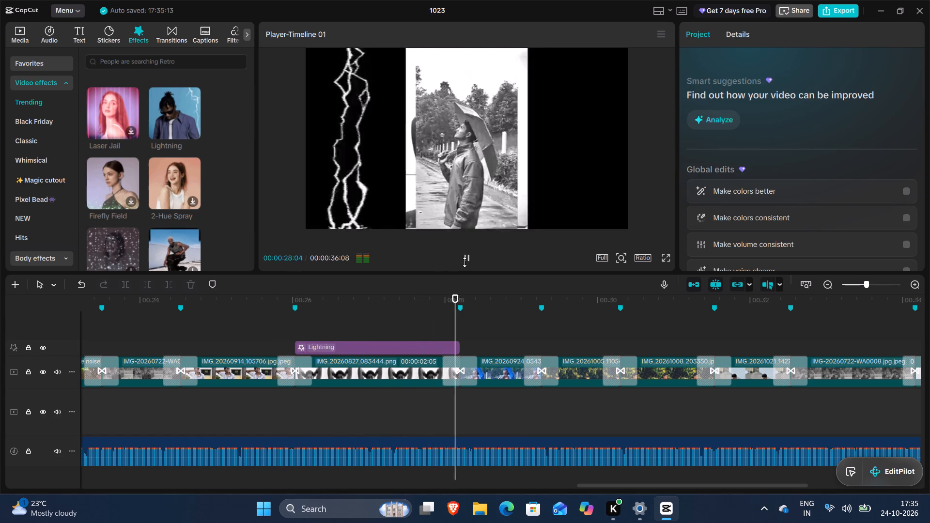
left_click(465, 262)
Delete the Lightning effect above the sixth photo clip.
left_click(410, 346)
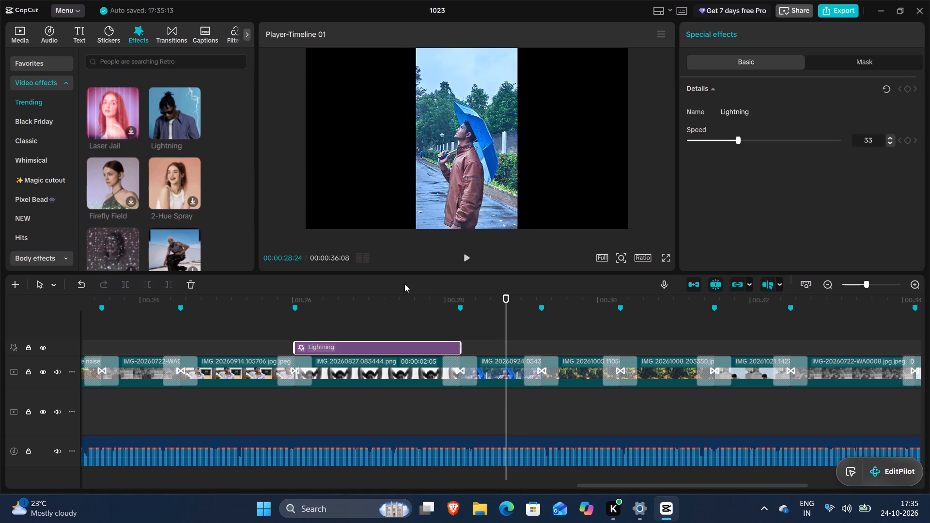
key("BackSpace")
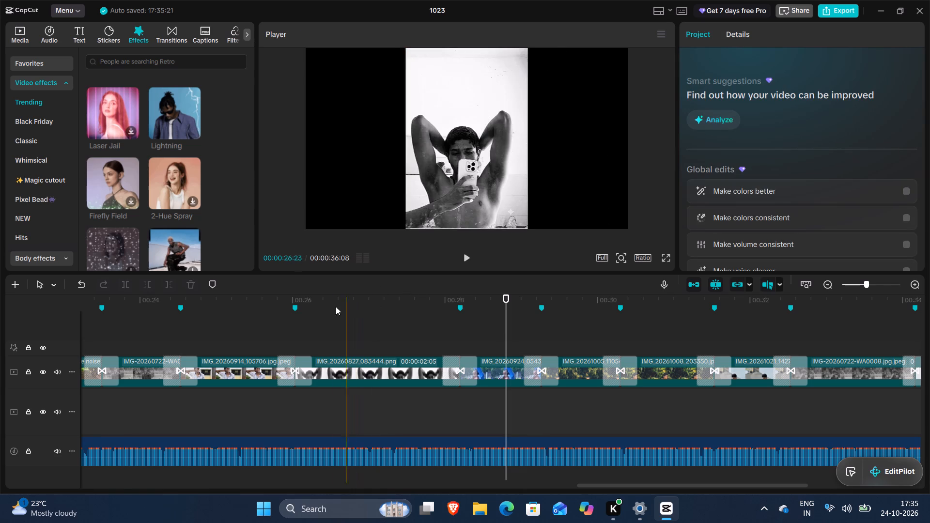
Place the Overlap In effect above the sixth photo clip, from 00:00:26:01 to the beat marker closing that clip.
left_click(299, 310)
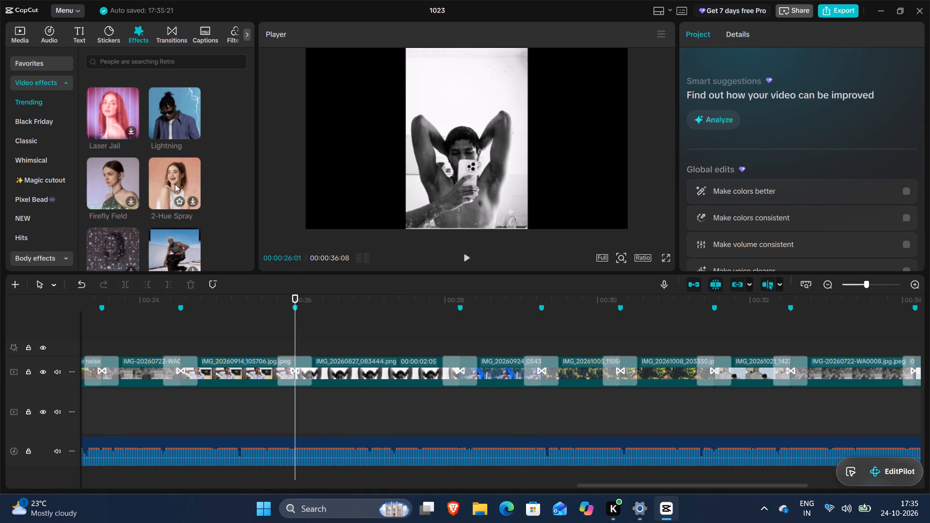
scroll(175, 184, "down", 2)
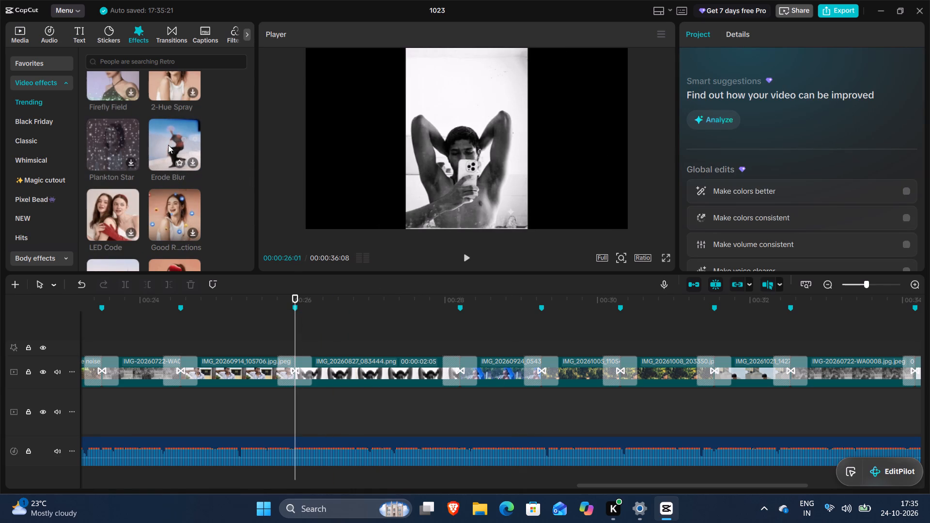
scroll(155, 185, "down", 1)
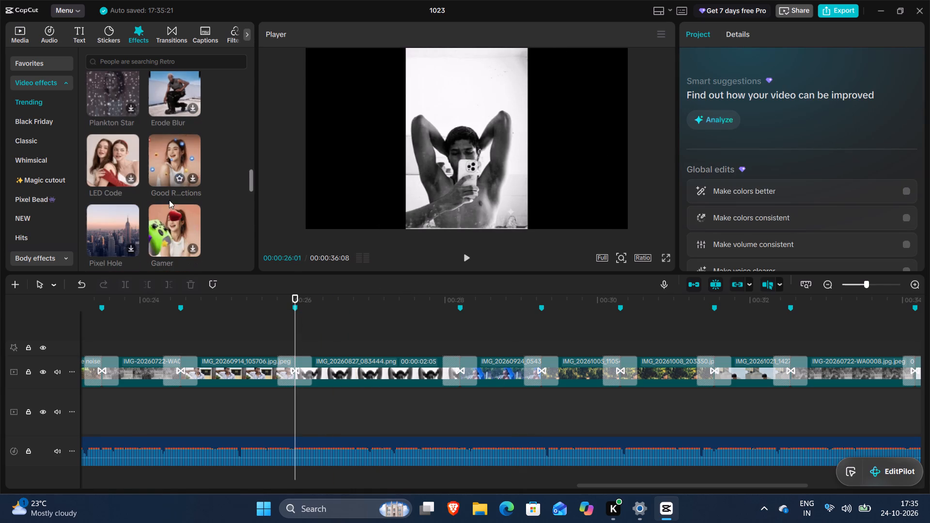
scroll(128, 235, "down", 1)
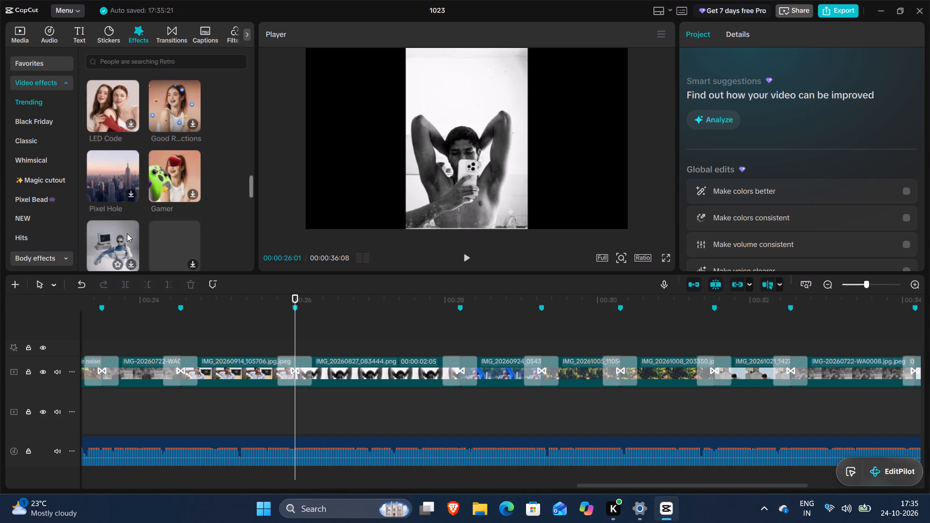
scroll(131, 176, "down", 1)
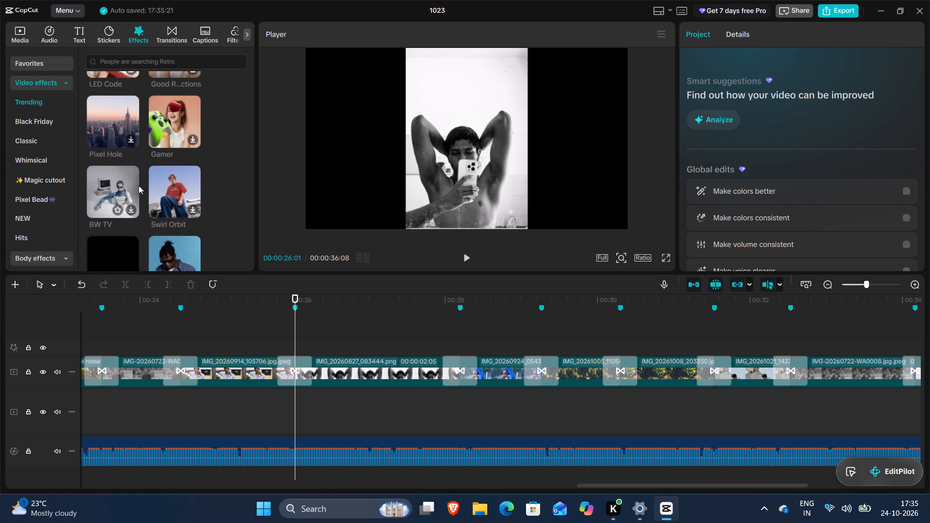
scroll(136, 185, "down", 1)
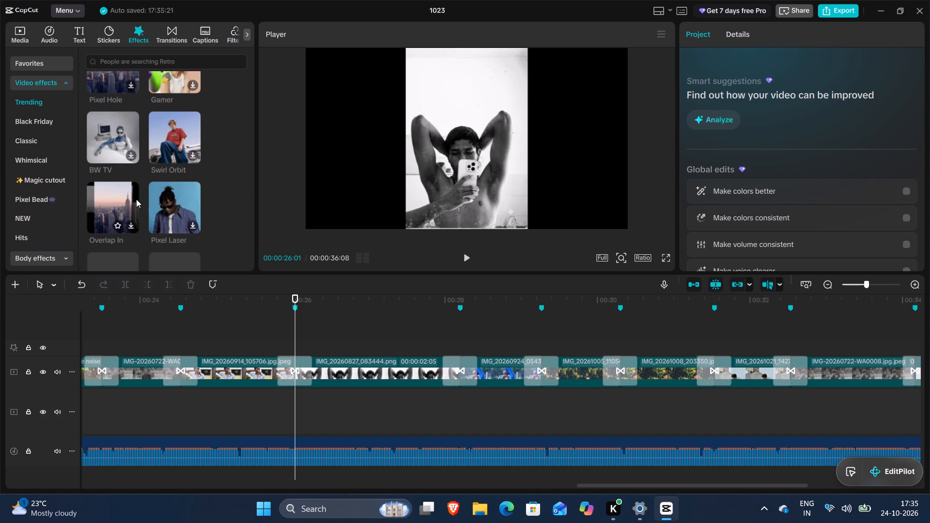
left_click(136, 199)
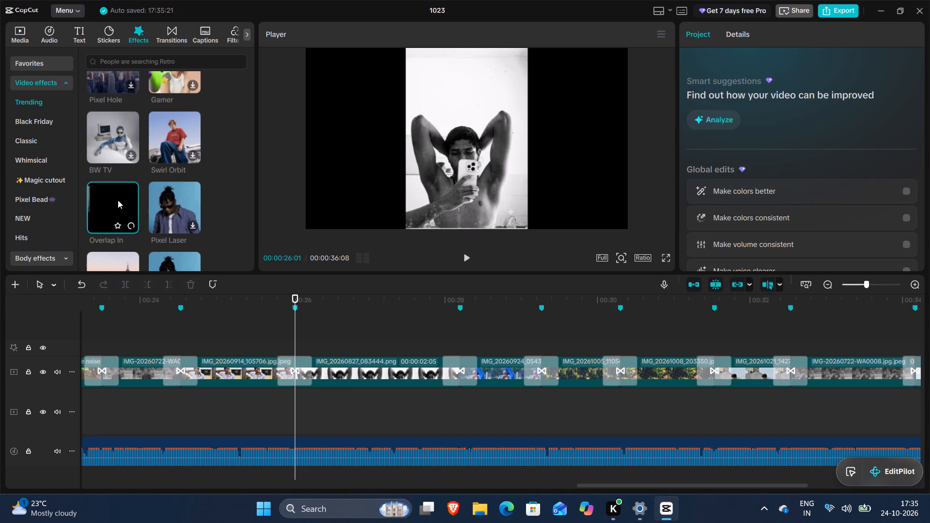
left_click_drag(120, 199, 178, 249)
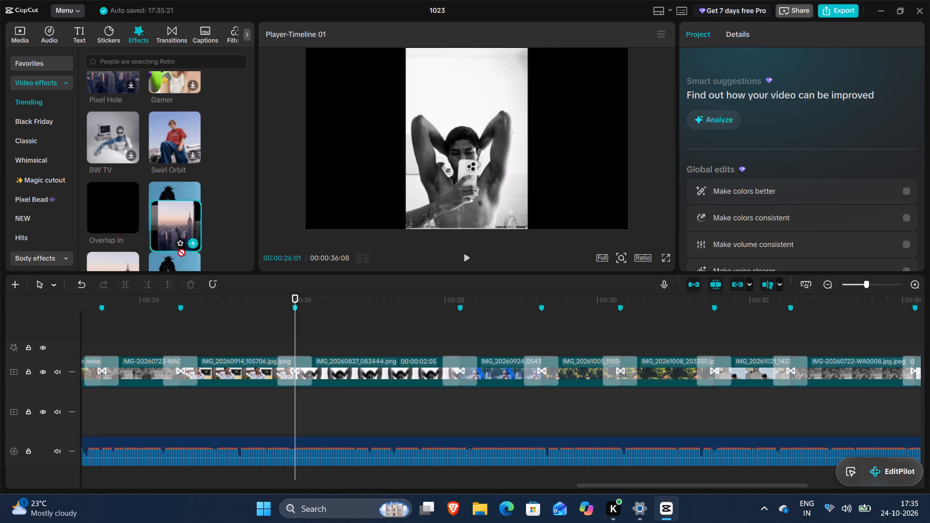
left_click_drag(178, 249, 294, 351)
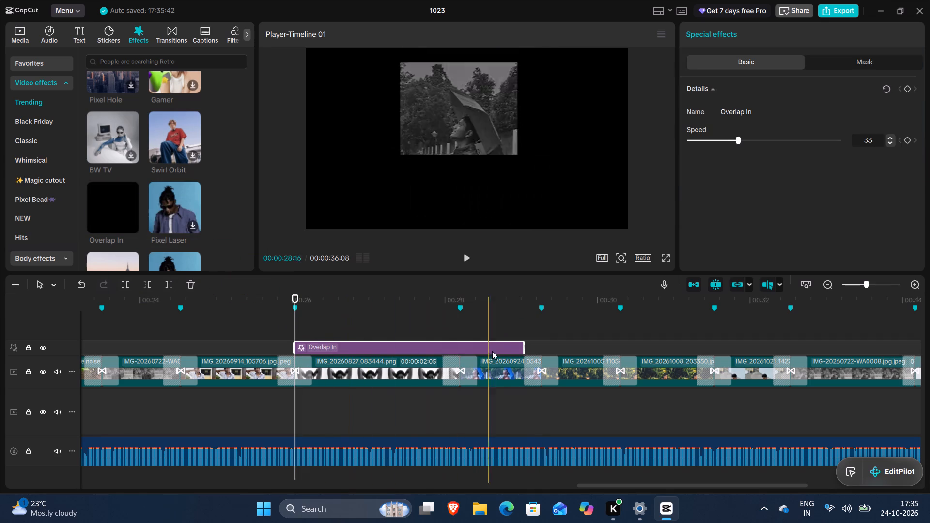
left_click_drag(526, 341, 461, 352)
Play the slideshow through the sixth photo clip to review the Overlap In effect against the music.
left_click(268, 319)
left_click(470, 256)
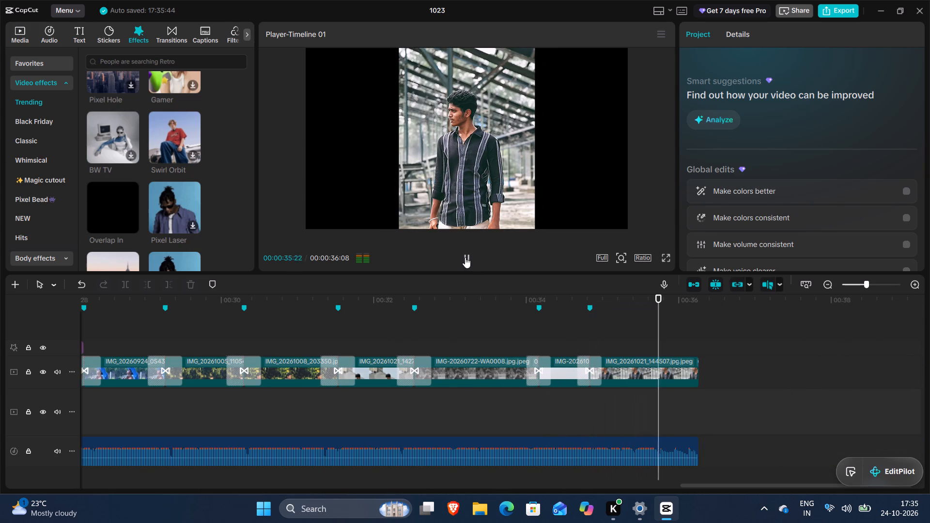
left_click(379, 339)
left_click_drag(379, 339, 51, 343)
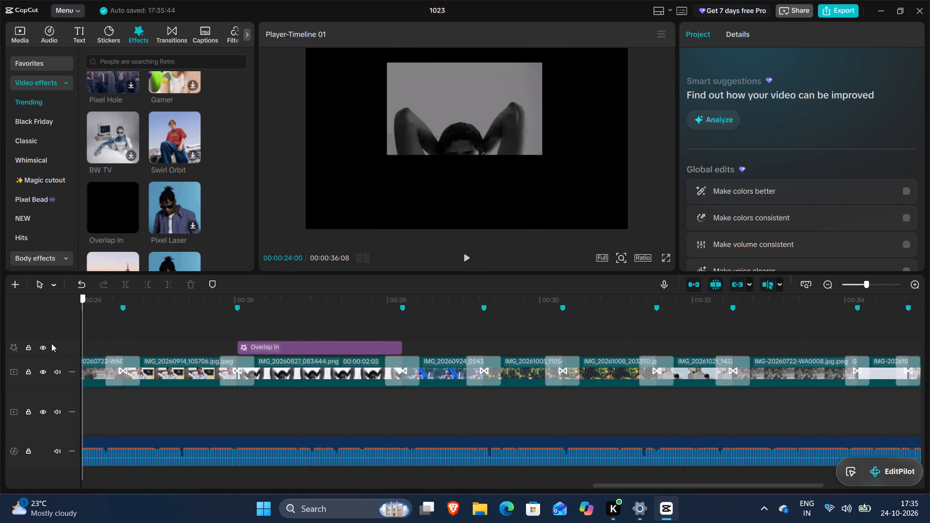
left_click_drag(51, 343, 538, 343)
left_click(458, 247)
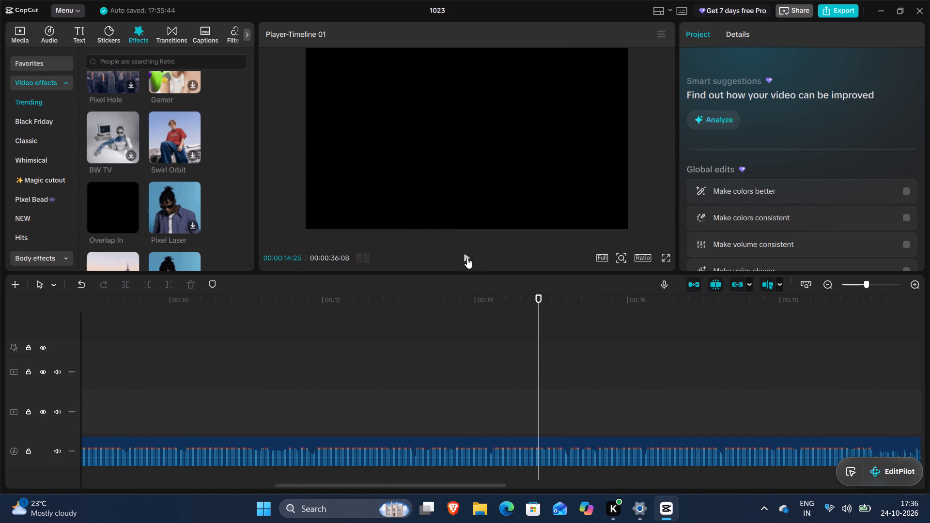
left_click(473, 266)
left_click(472, 260)
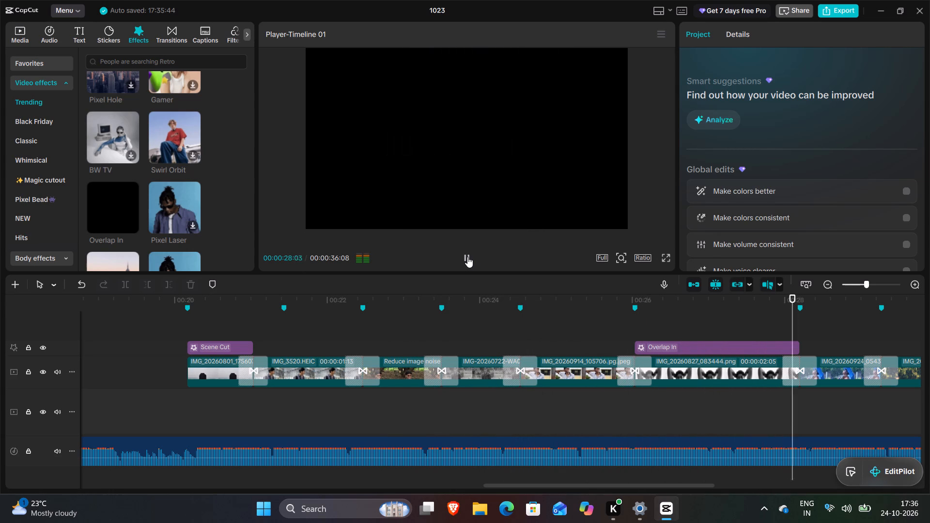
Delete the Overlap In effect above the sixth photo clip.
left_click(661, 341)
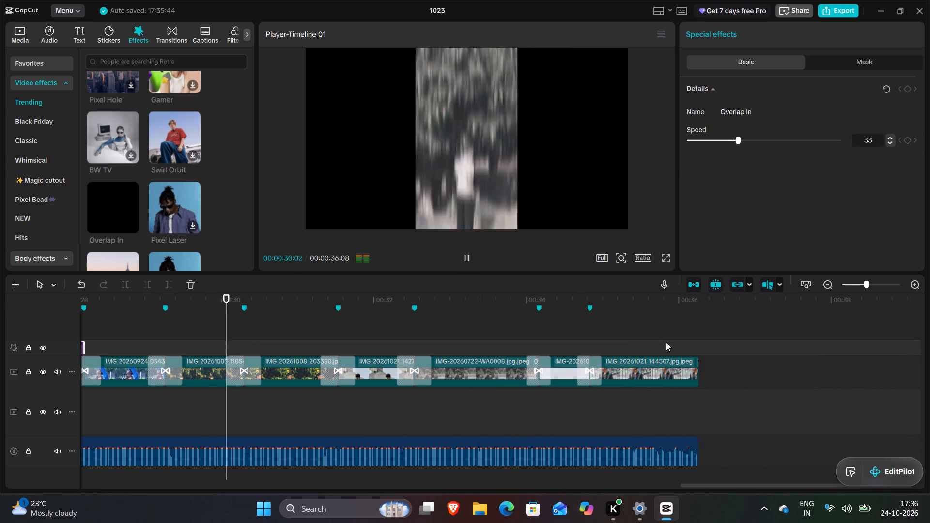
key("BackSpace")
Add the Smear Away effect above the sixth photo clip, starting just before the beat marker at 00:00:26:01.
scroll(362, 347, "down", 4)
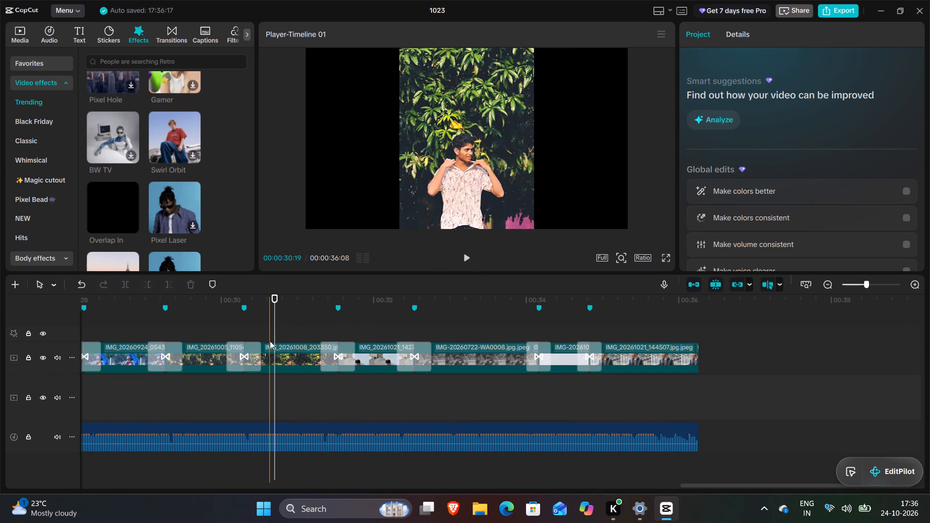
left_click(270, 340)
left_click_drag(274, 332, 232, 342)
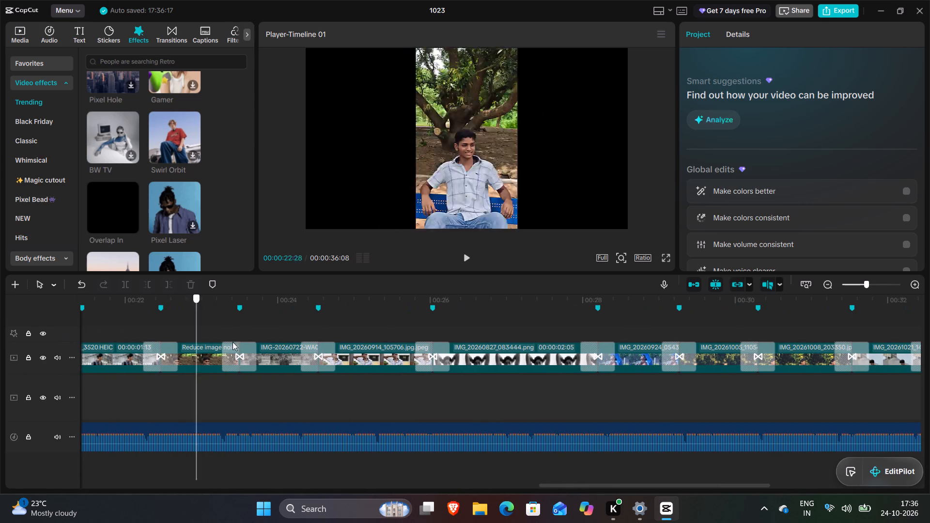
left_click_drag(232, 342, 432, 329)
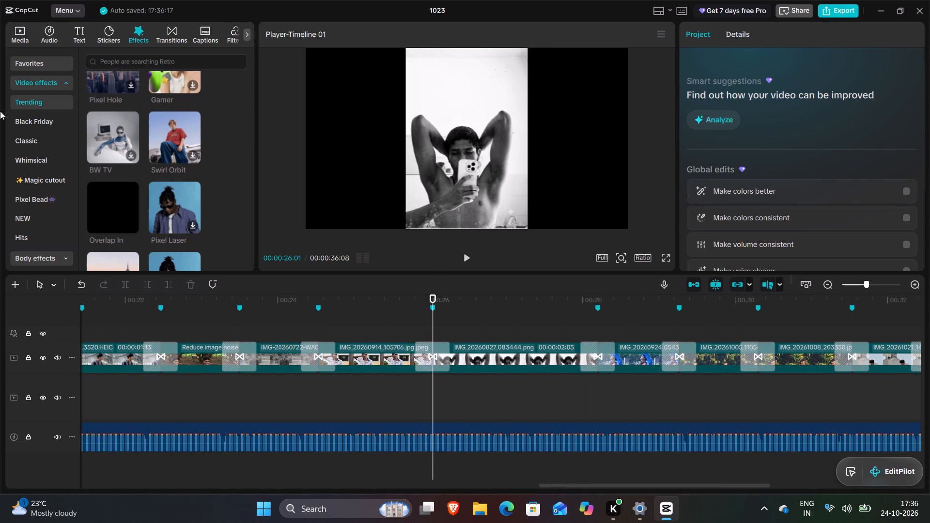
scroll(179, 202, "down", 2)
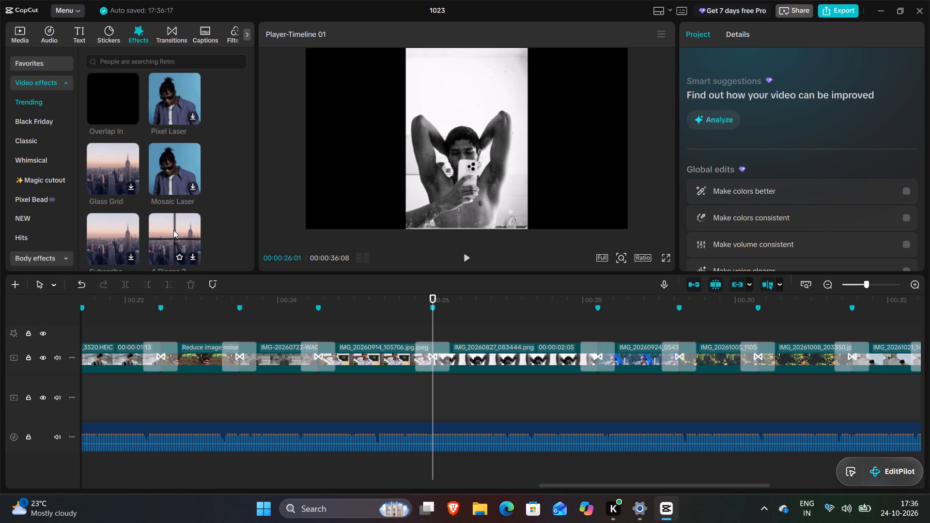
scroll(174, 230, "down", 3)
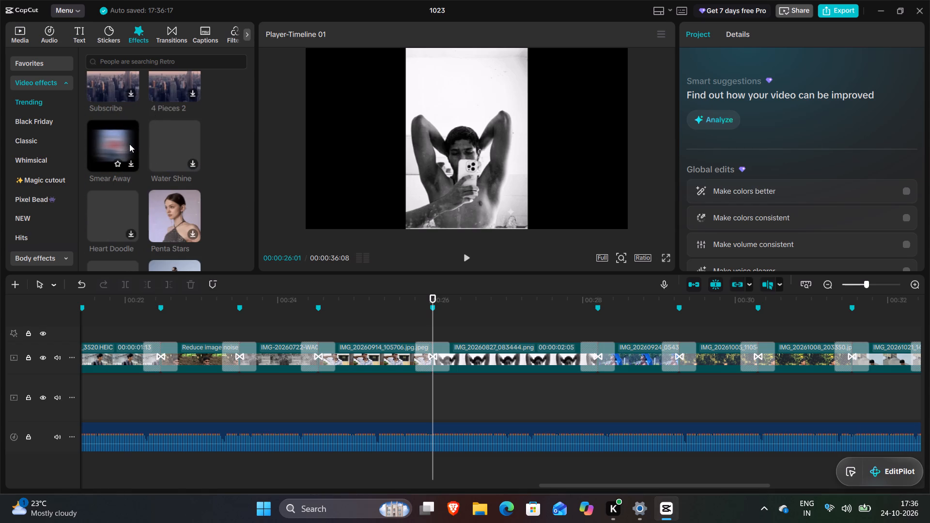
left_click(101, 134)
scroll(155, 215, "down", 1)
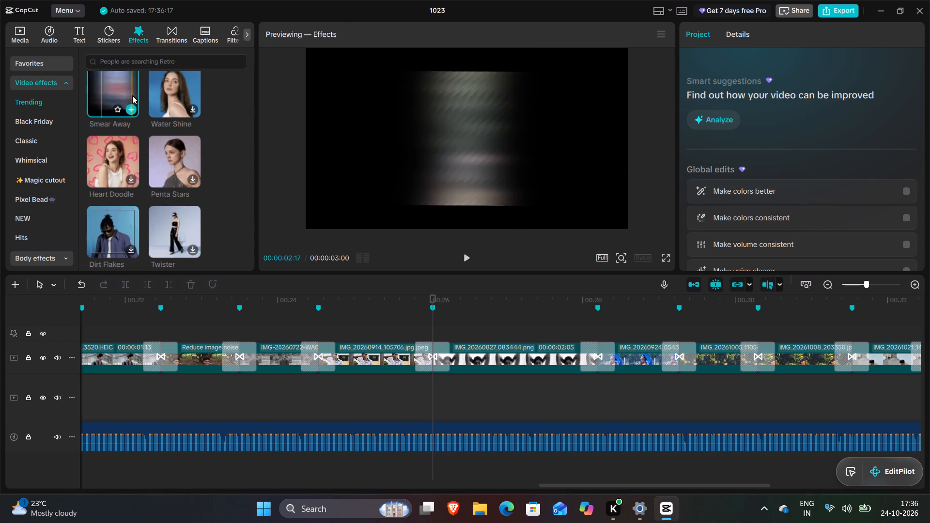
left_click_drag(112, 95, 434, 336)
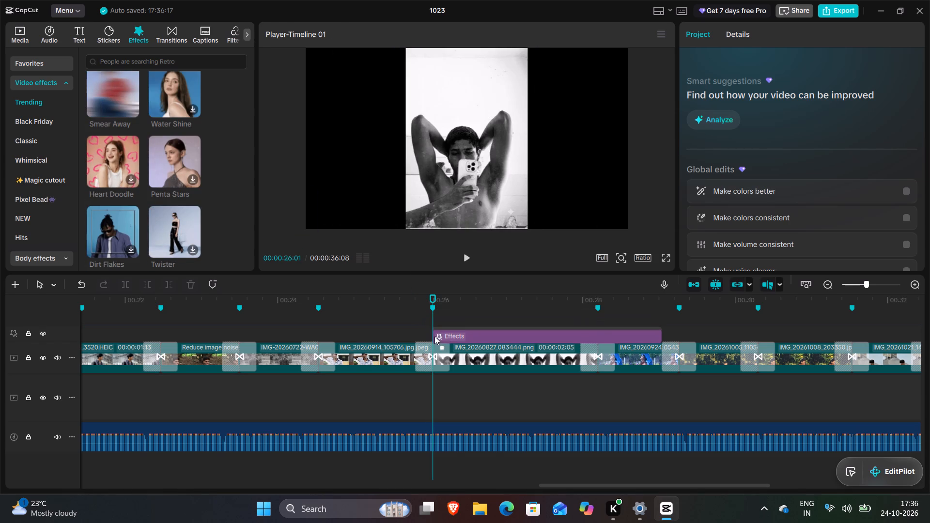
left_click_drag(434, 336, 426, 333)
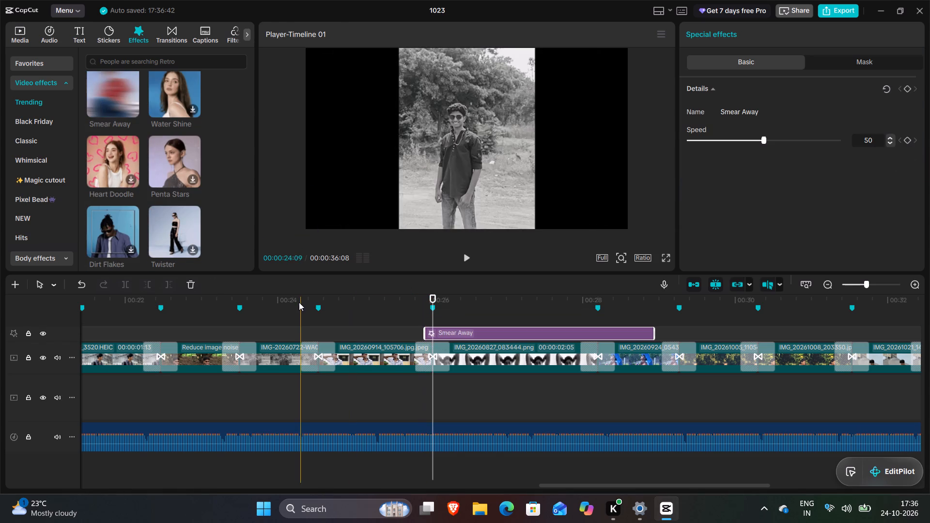
Play from the beat marker opening the fifth photo clip to review the Smear Away effect.
left_click(315, 335)
left_click(470, 257)
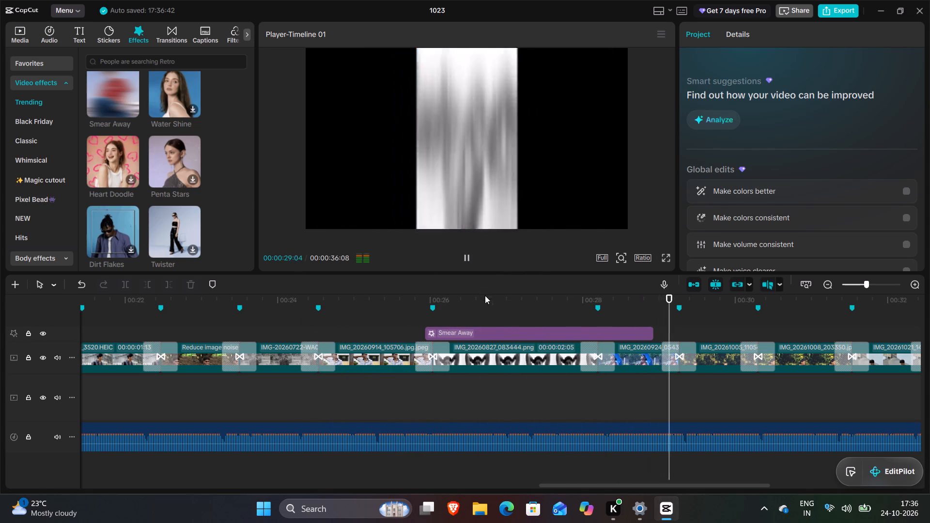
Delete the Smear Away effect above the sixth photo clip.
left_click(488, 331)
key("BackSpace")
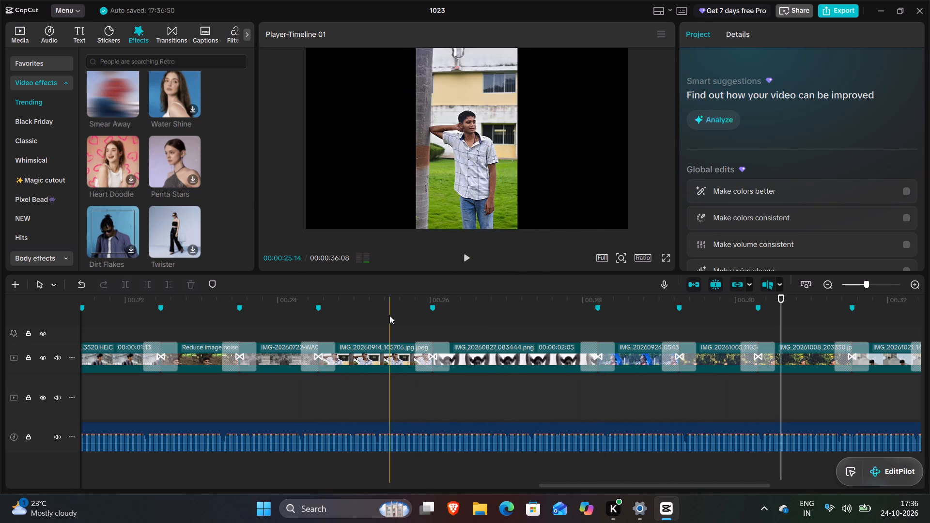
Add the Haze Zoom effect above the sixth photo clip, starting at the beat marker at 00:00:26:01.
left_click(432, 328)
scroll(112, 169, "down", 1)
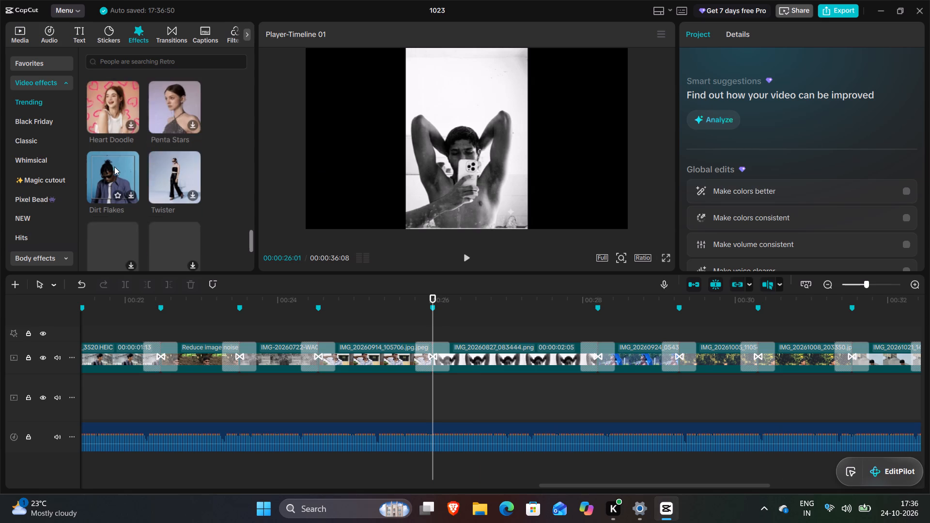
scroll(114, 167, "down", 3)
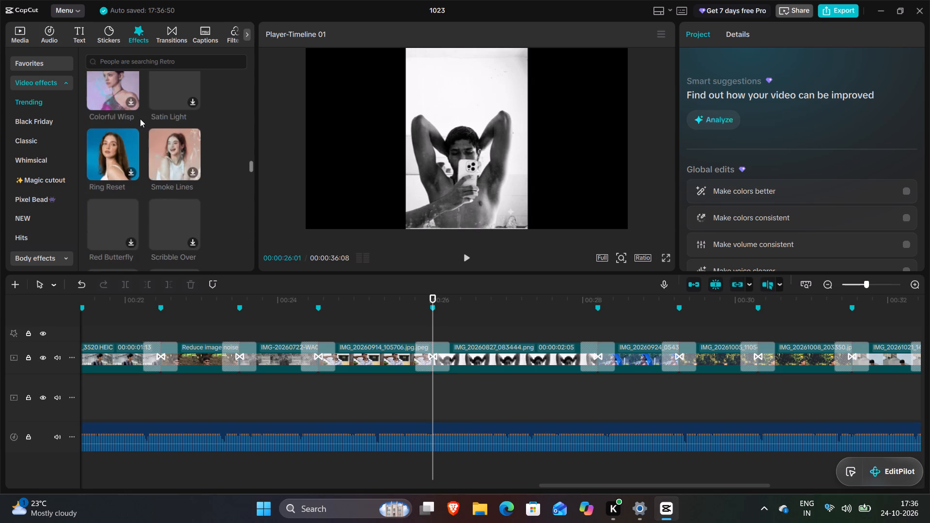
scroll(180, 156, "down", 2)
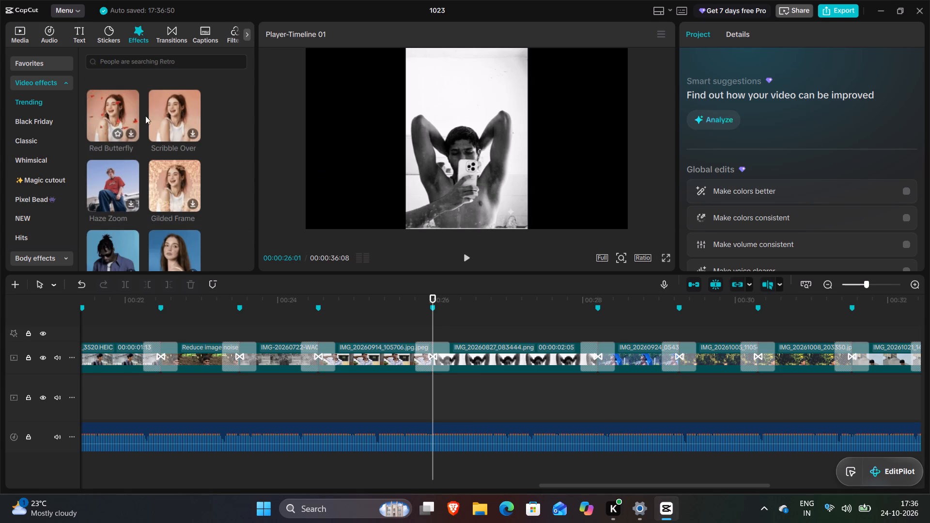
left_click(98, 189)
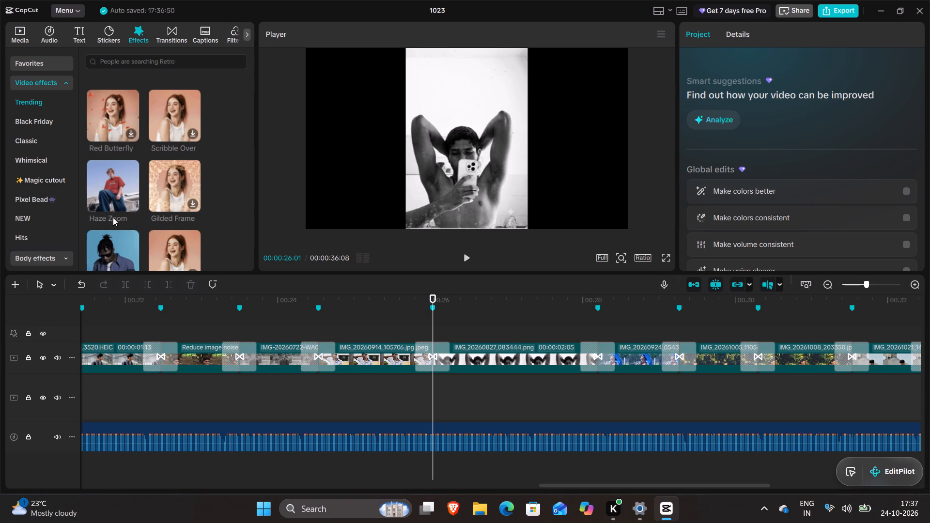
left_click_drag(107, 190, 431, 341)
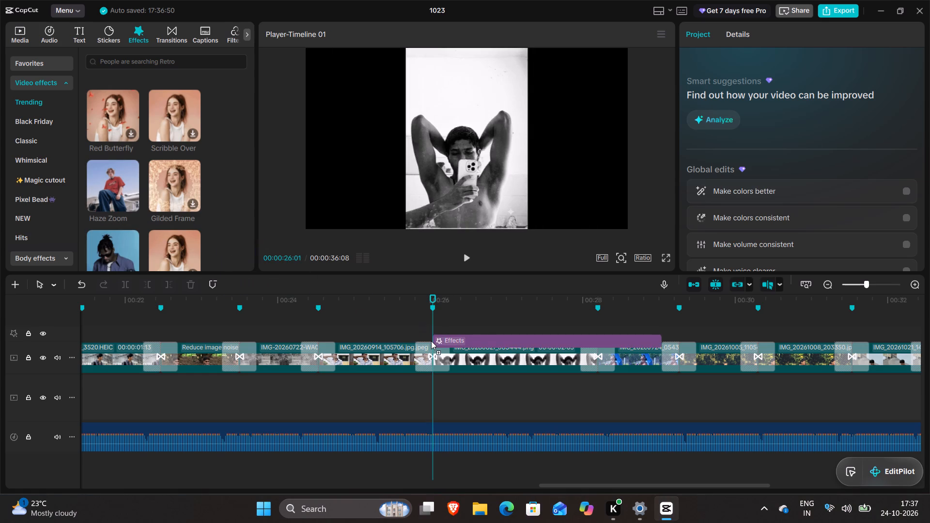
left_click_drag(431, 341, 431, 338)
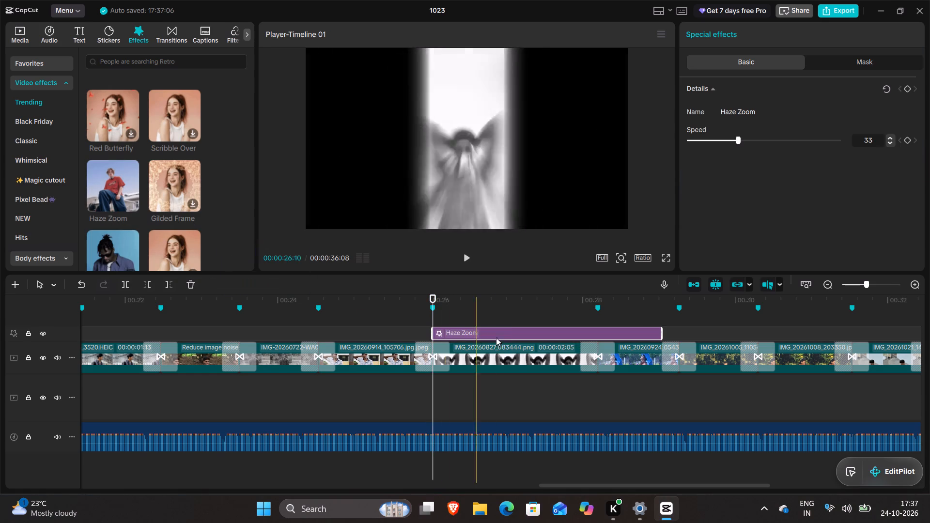
Play from the beat marker opening the fifth photo clip to review the Haze Zoom effect.
left_click(321, 339)
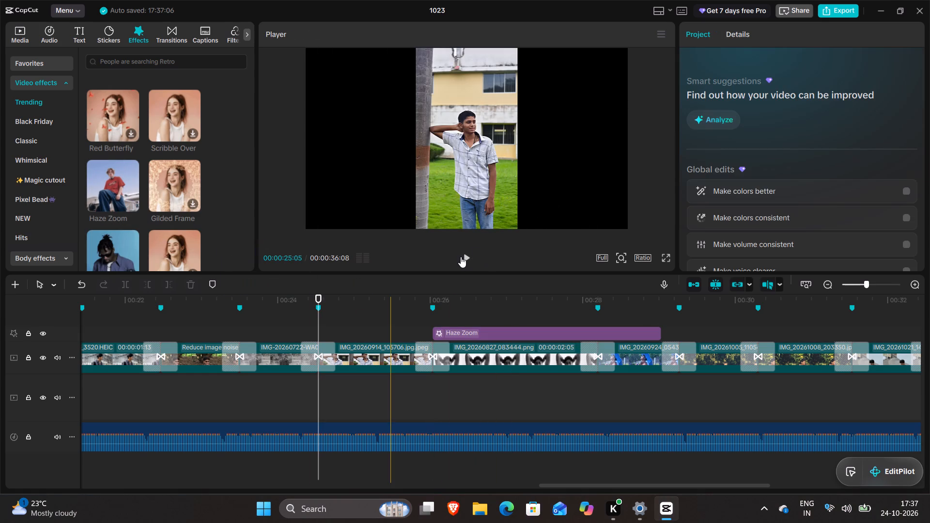
left_click(461, 257)
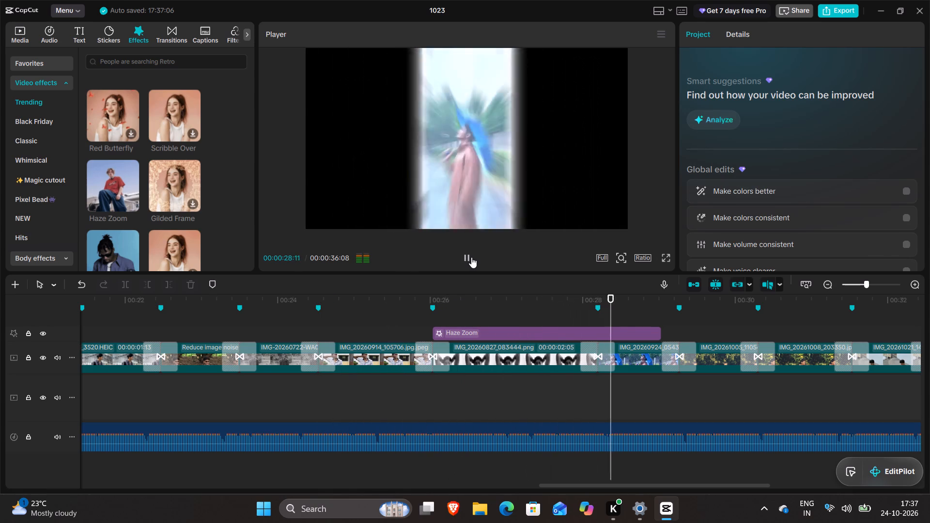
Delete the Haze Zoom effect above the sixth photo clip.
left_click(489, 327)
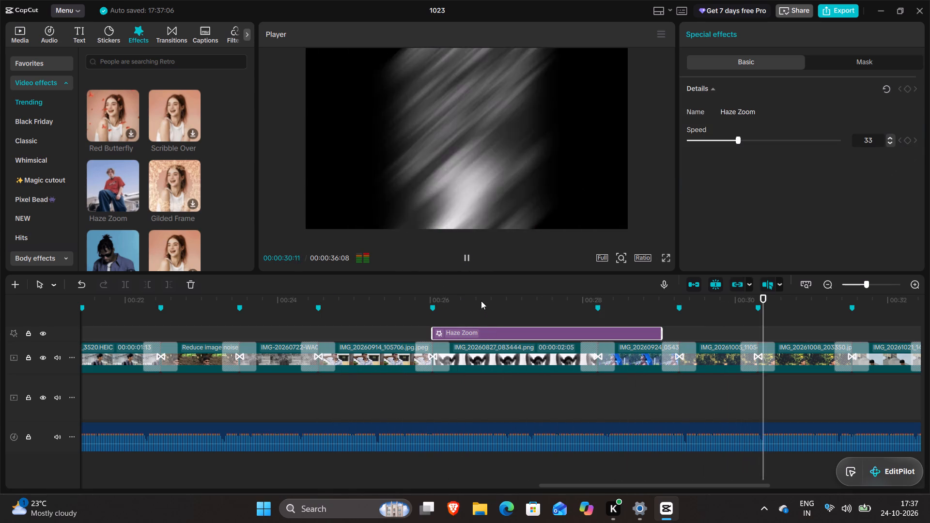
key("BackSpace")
Preview the Neon Circuit effect on the sixth photo clip at 00:00:26:01.
left_click(434, 329)
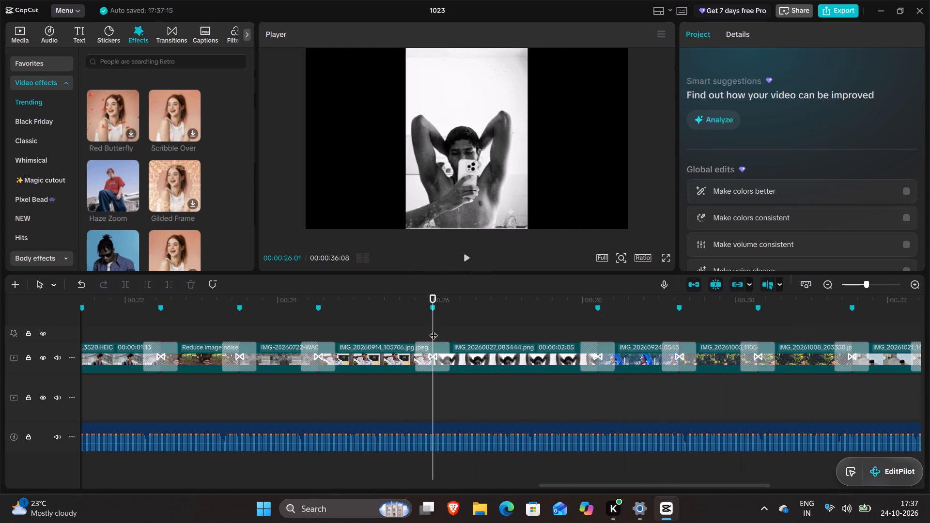
scroll(100, 62, "down", 4)
scroll(143, 177, "down", 1)
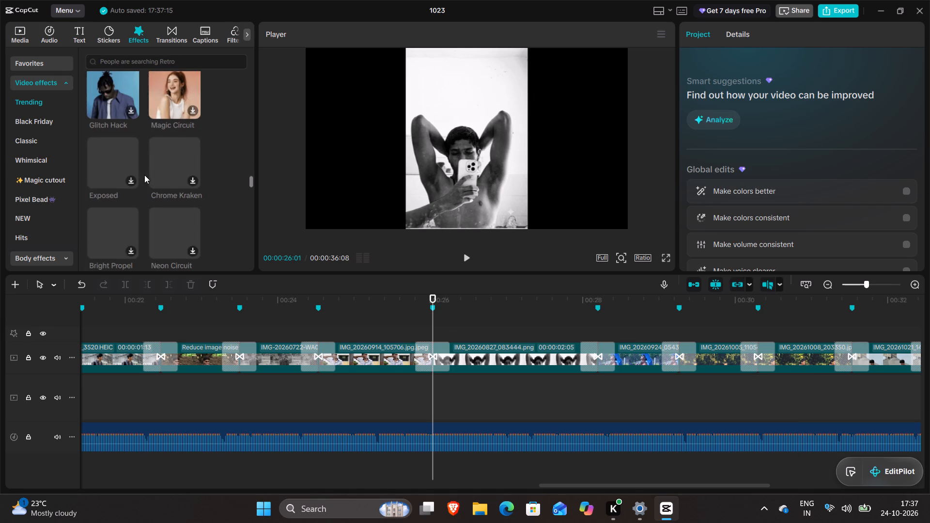
scroll(157, 147, "down", 1)
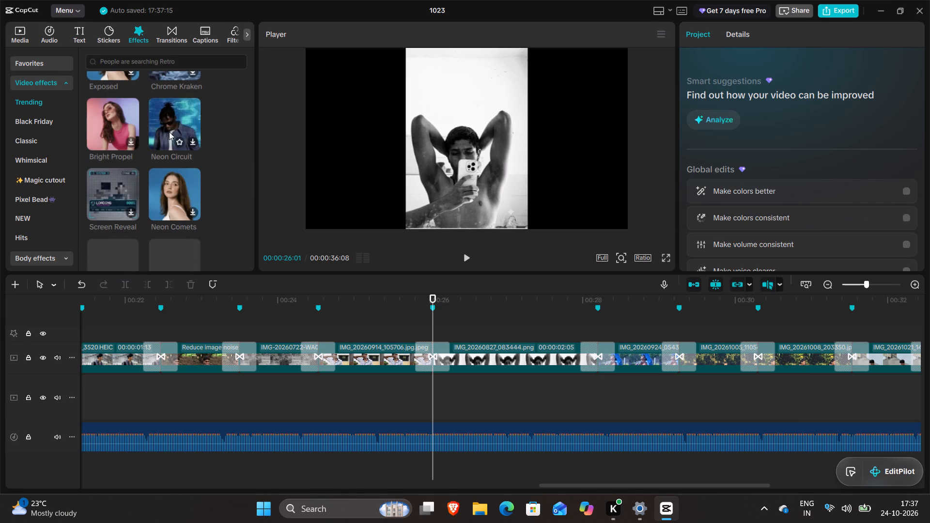
left_click(159, 130)
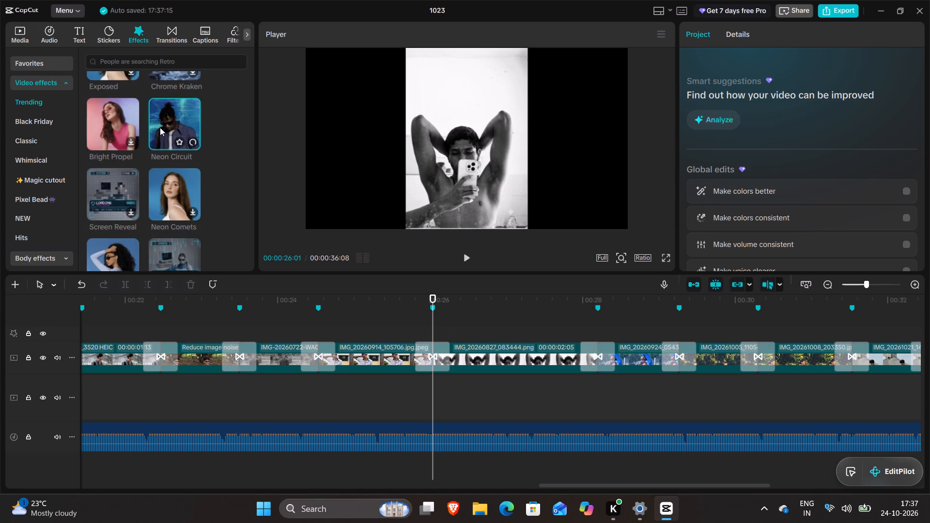
Search the effects library for "shake".
left_click(167, 60)
type("shk")
key("BackSpace")
key("a")
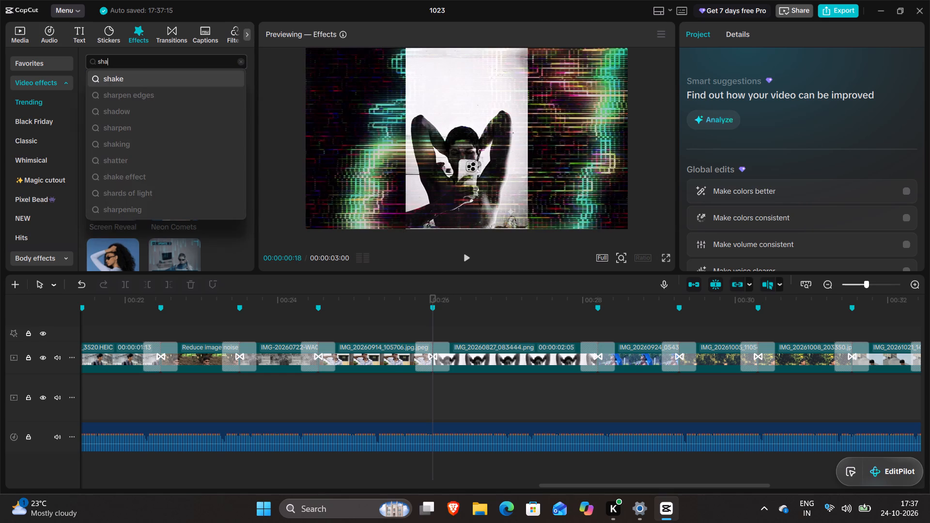
left_click(164, 81)
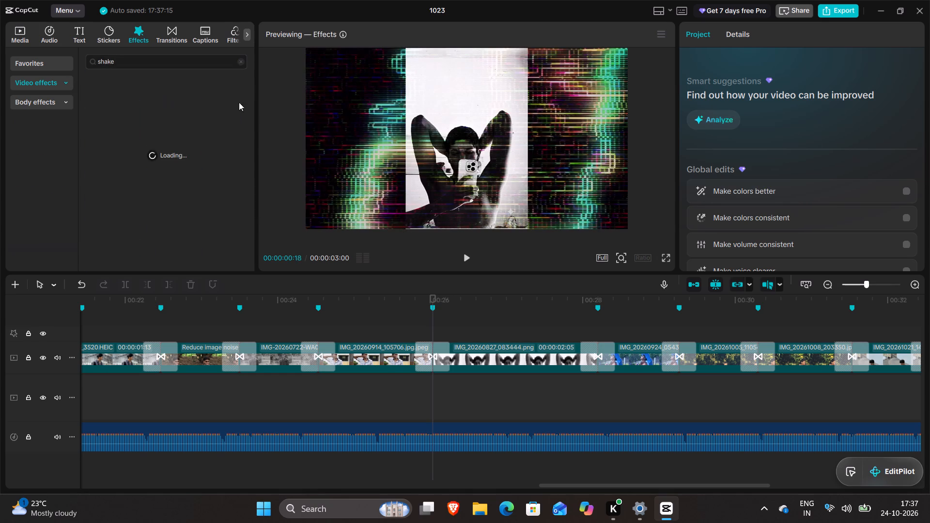
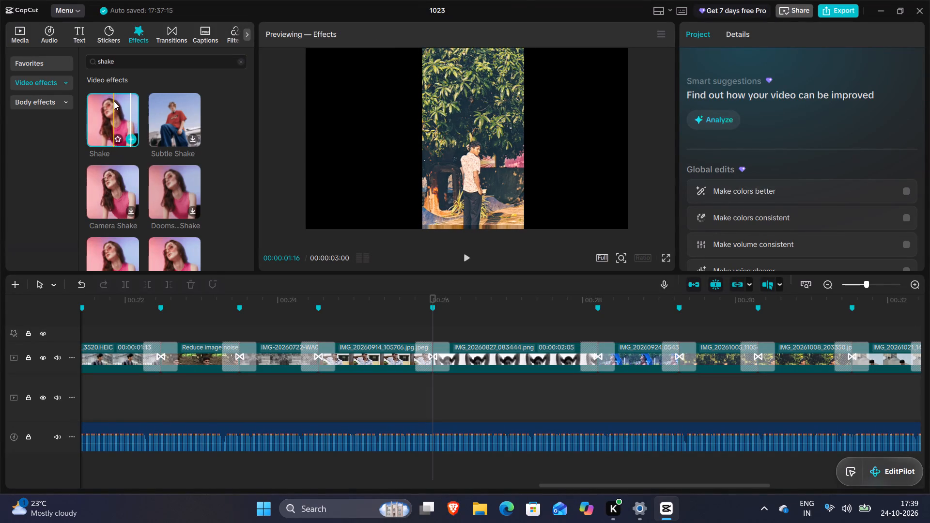
Add the Shake effect above the sixth photo clip, starting at its opening beat marker at 00:00:26:01.
left_click_drag(114, 101, 436, 339)
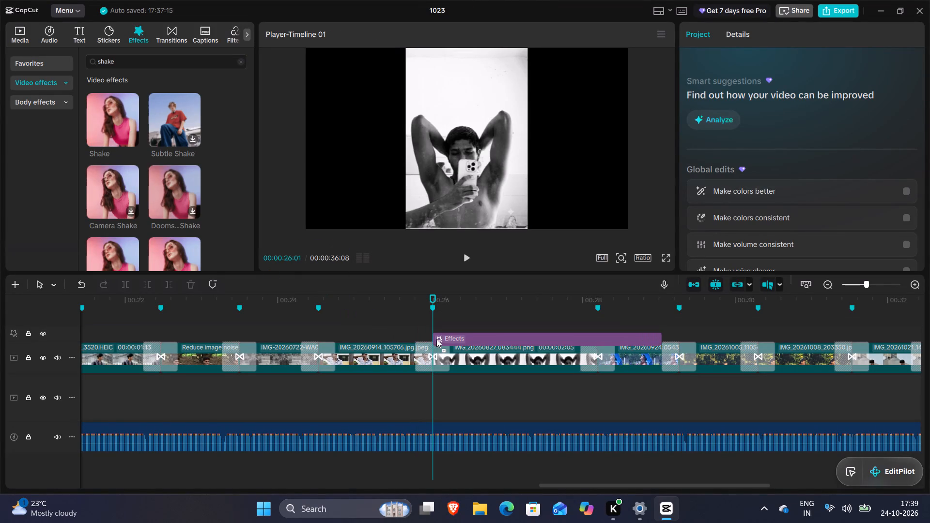
left_click_drag(436, 339, 434, 336)
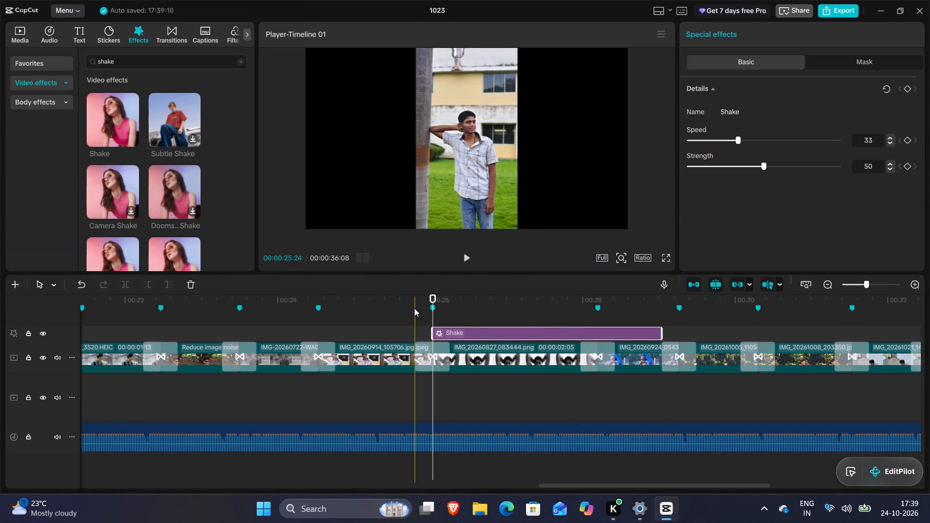
Play from just before the sixth photo clip to review the Shake effect.
left_click(414, 308)
left_click(465, 261)
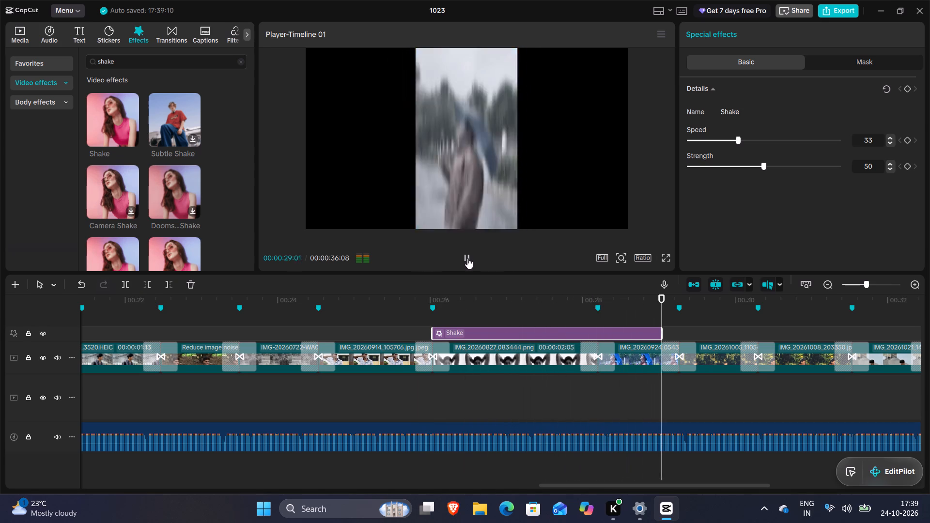
left_click(467, 258)
Trim the end of the Shake effect back to the beat marker closing the sixth photo clip.
left_click(594, 329)
left_click(618, 328)
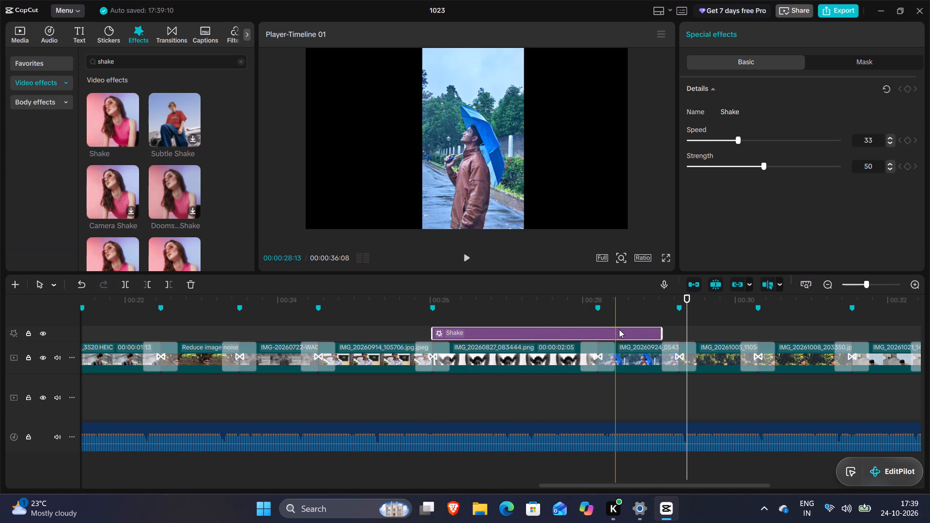
left_click(630, 331)
left_click_drag(685, 319, 569, 317)
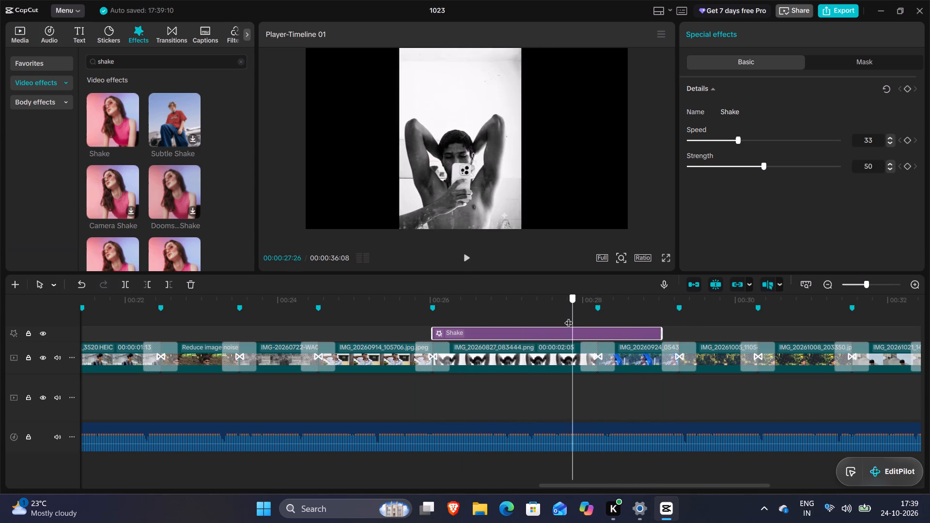
left_click_drag(569, 317, 563, 317)
left_click(598, 330)
left_click_drag(662, 332, 605, 336)
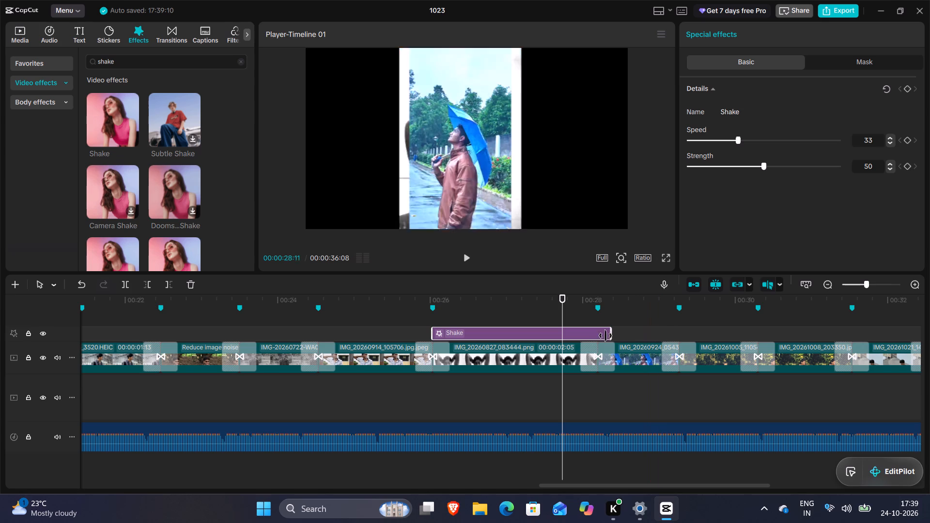
left_click_drag(605, 336, 596, 337)
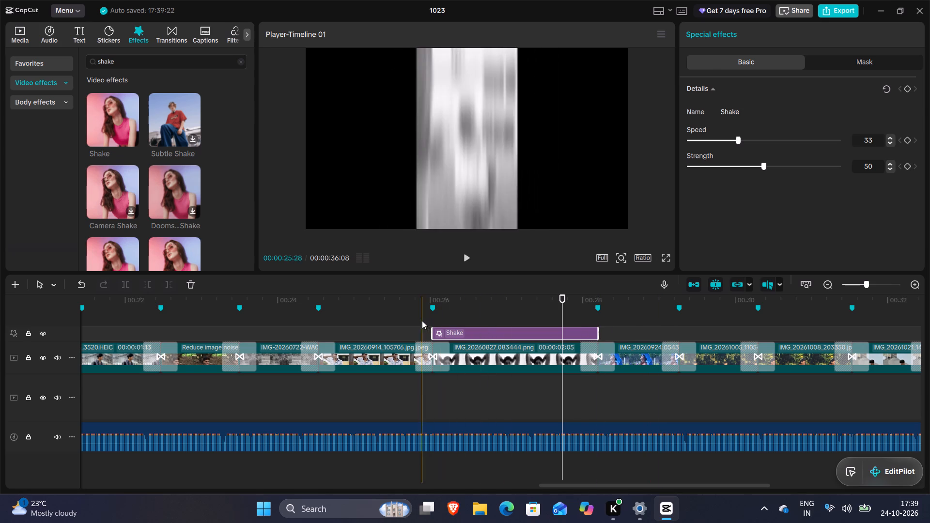
Play the sixth photo clip from just before its opening beat marker to review the trimmed Shake effect.
left_click(421, 321)
left_click(463, 257)
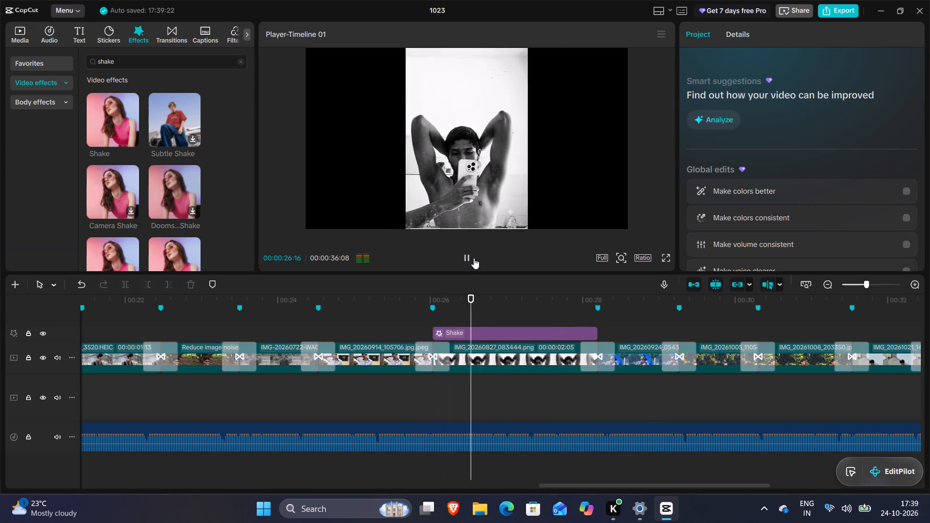
left_click(474, 258)
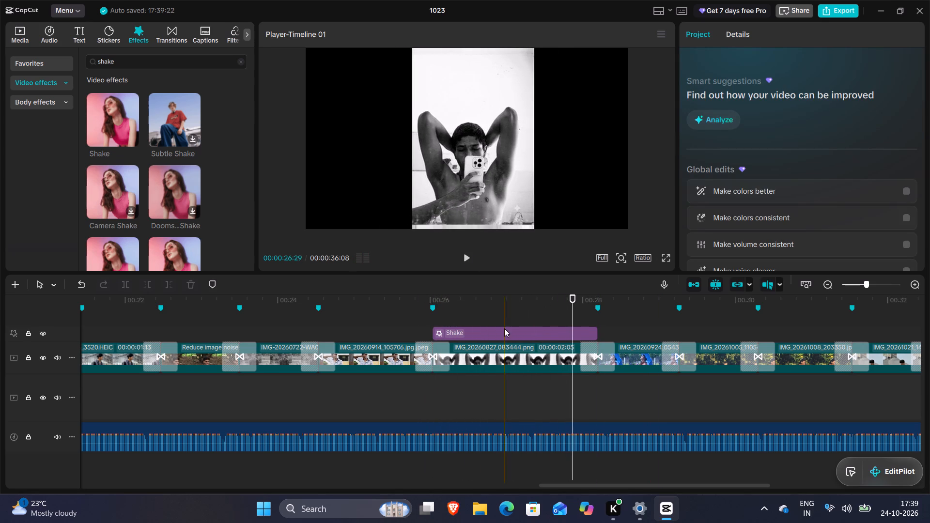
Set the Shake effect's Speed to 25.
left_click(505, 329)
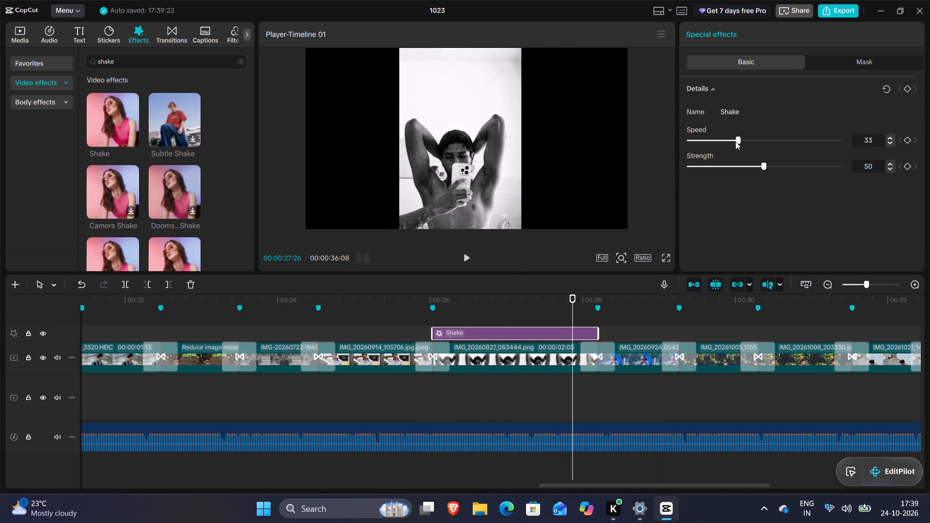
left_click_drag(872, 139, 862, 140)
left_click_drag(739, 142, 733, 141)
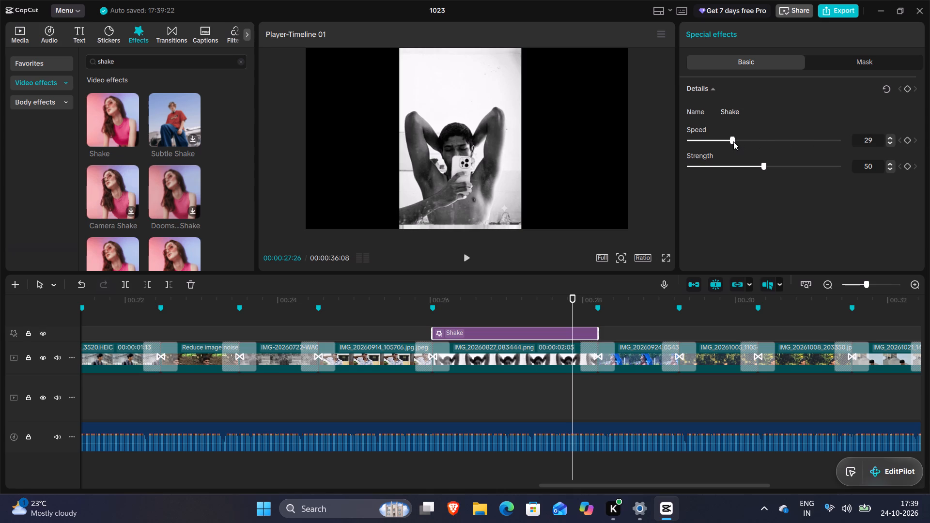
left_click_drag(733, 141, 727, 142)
Play from the fifth photo clip into the sixth to review the Shake effect at the slower speed.
left_click(384, 310)
left_click(467, 251)
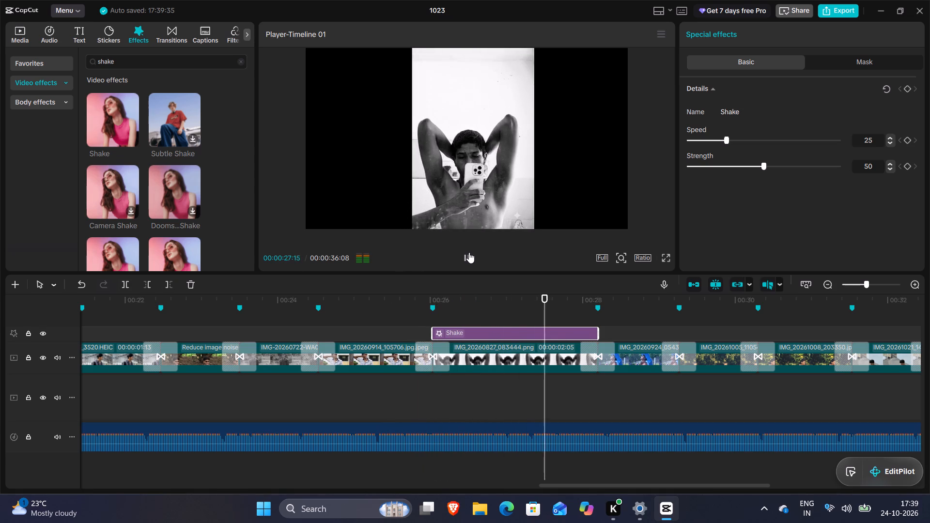
left_click(469, 251)
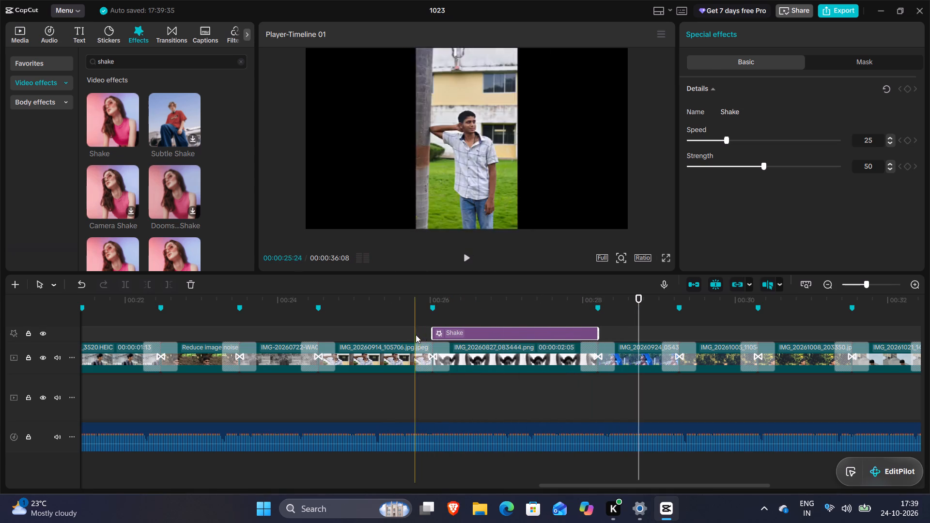
left_click(415, 334)
left_click(545, 316)
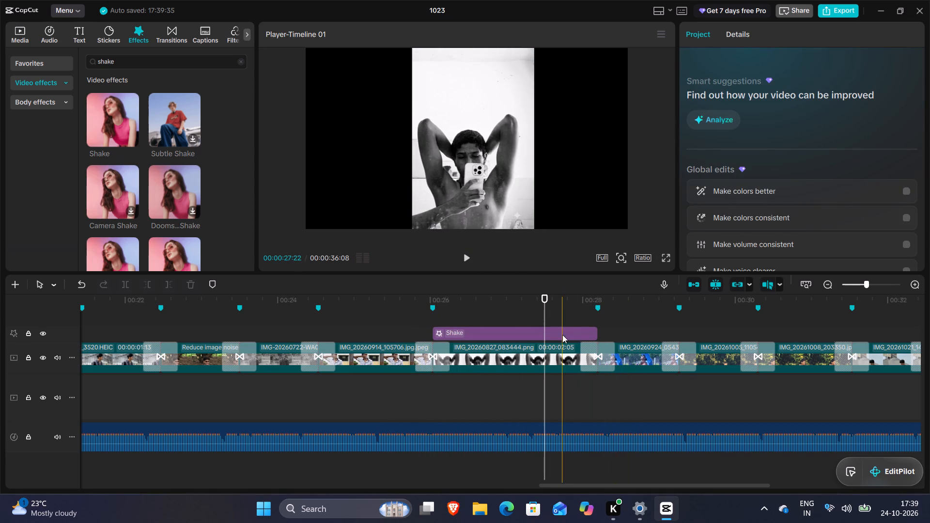
Set the Shake effect's Speed to 15 and its Strength to 40.
left_click(562, 336)
left_click(719, 142)
left_click_drag(718, 142, 704, 145)
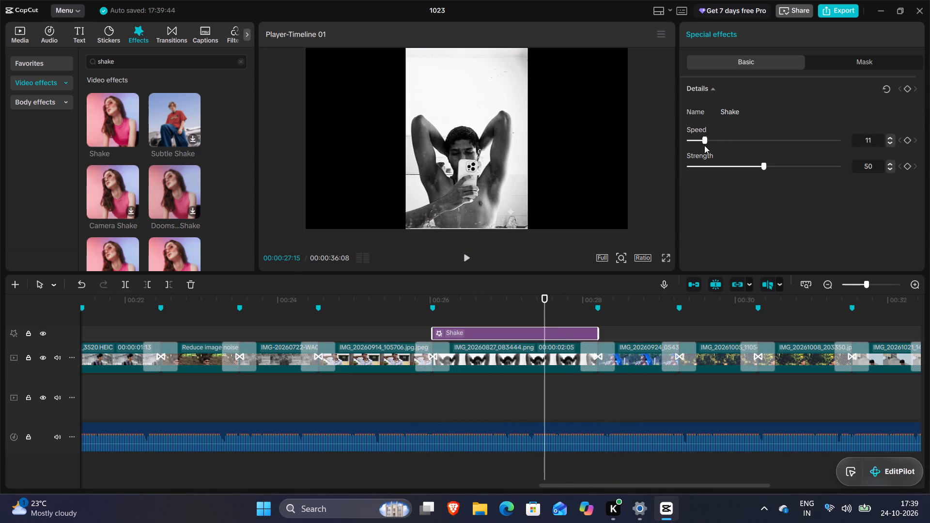
left_click_drag(704, 145, 711, 147)
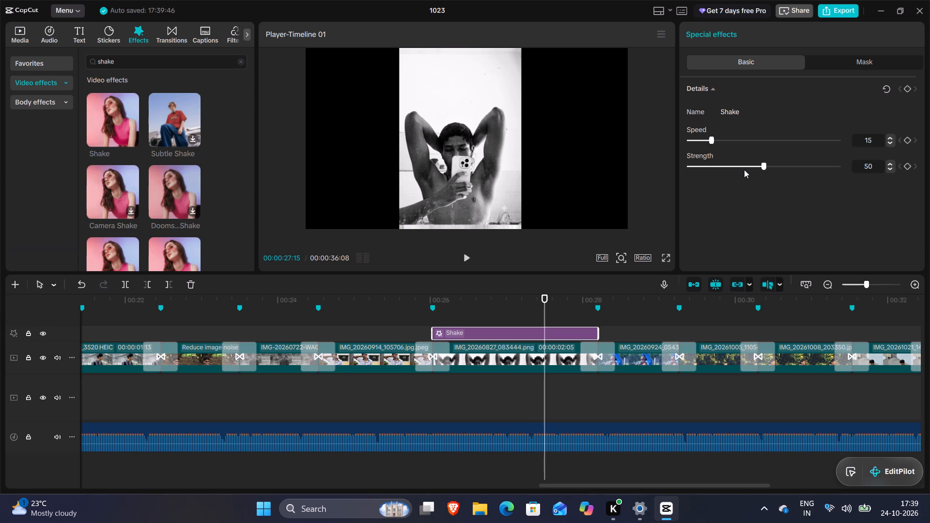
left_click_drag(763, 166, 753, 168)
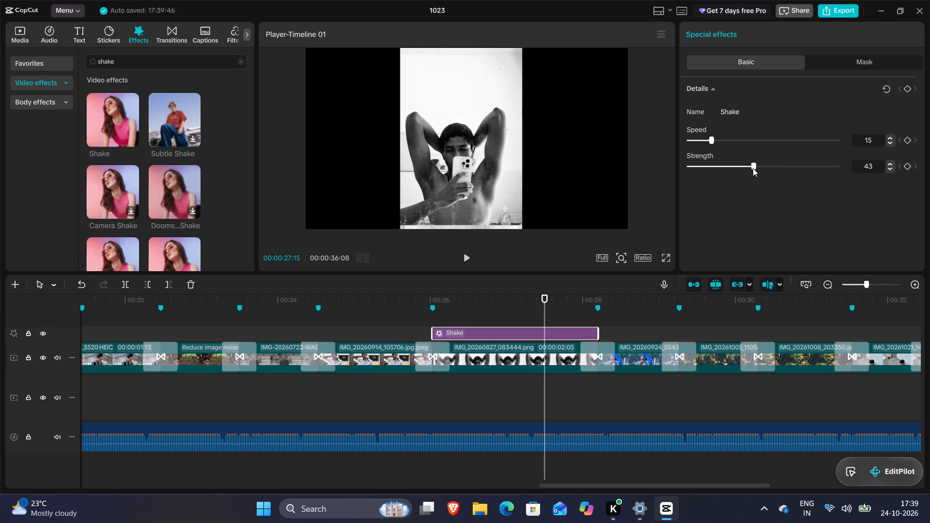
left_click_drag(753, 168, 750, 168)
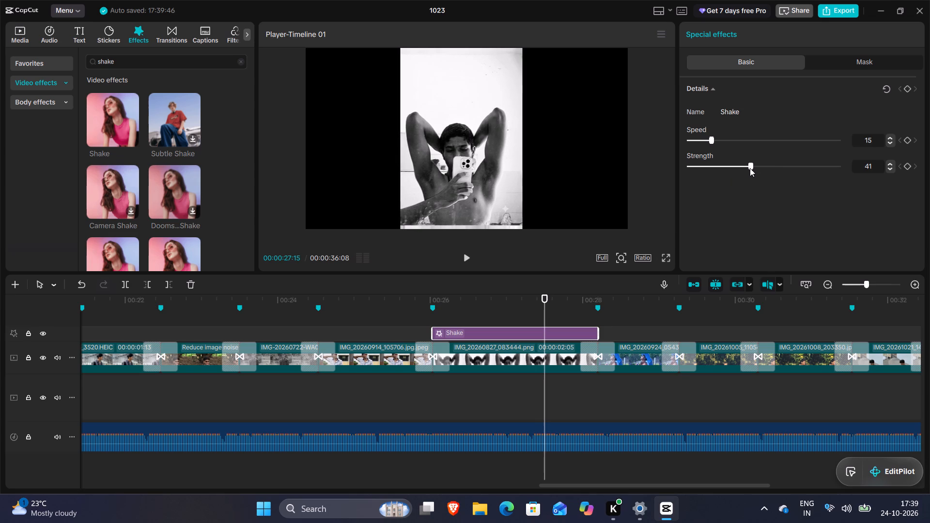
left_click_drag(750, 168, 747, 168)
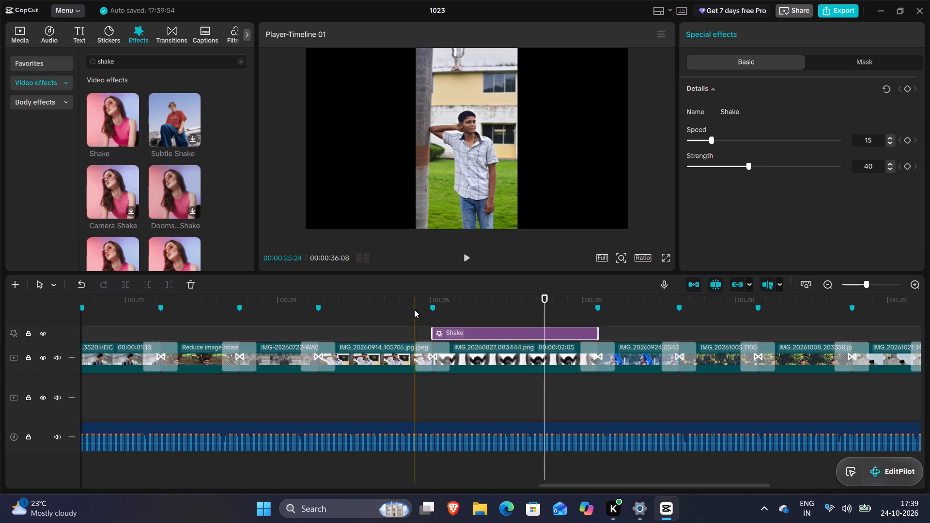
Play from 00:00:25:24 through the sixth photo clip to review the adjusted Shake effect.
left_click(414, 313)
left_click(465, 256)
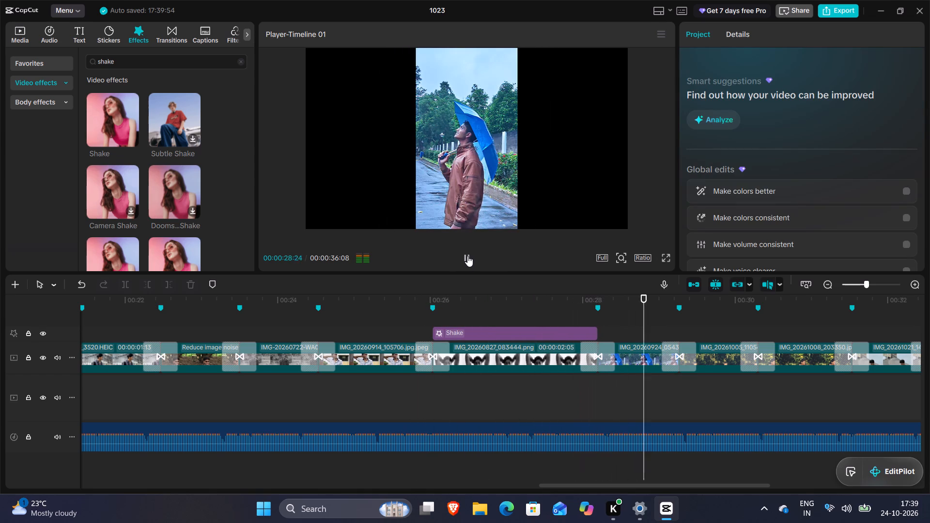
left_click(467, 256)
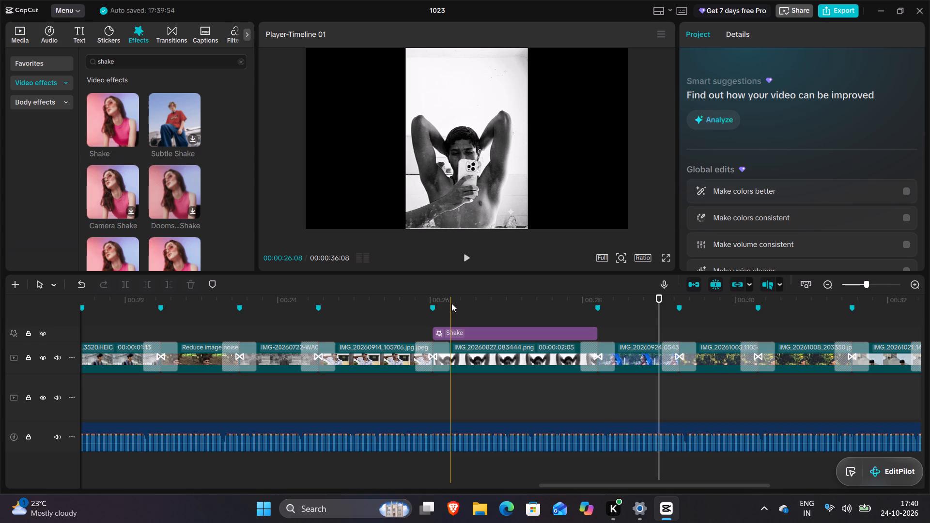
Add the Subtle Shake effect at the beat marker opening the IMG_20261008_203350 photo clip.
left_click(176, 119)
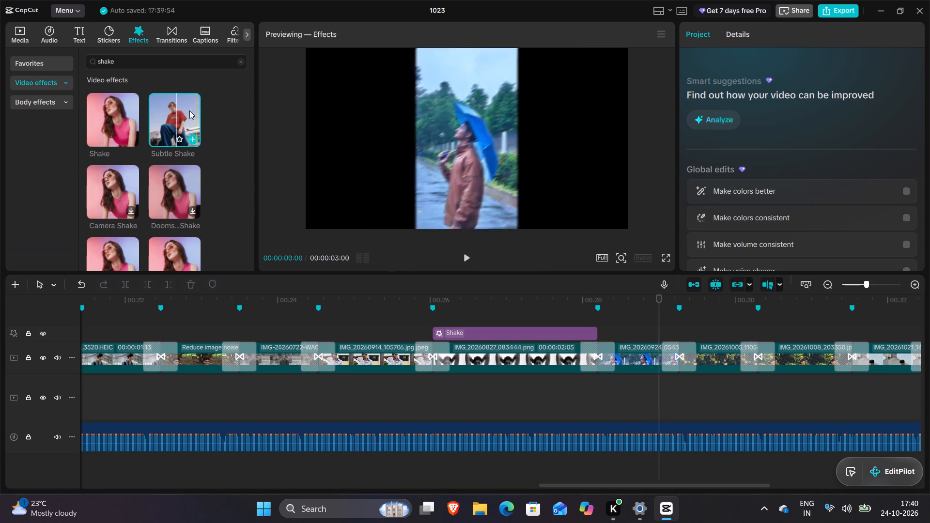
left_click_drag(185, 110, 603, 326)
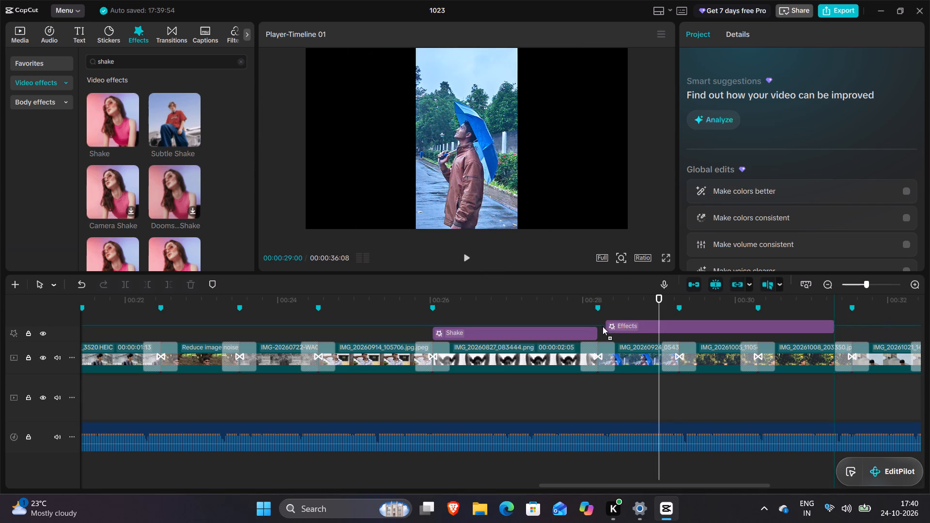
left_click_drag(603, 326, 640, 335)
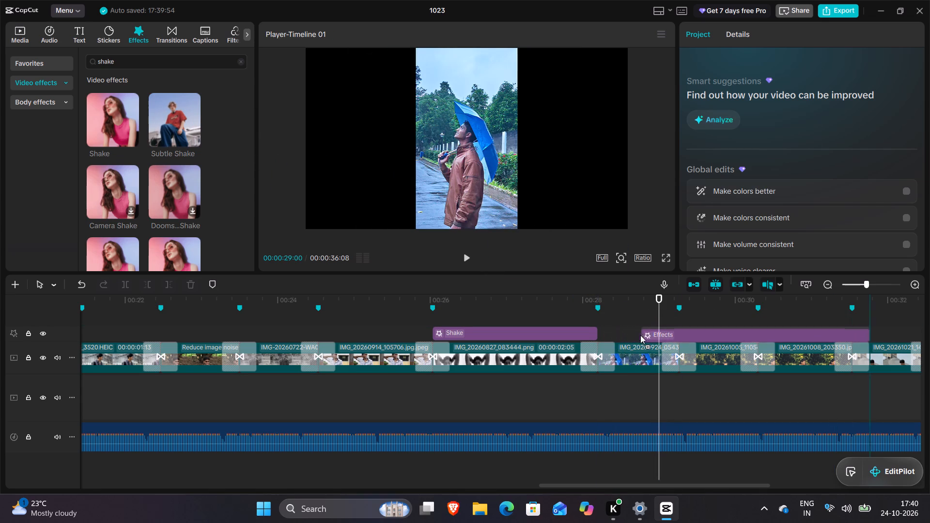
left_click_drag(640, 335, 766, 333)
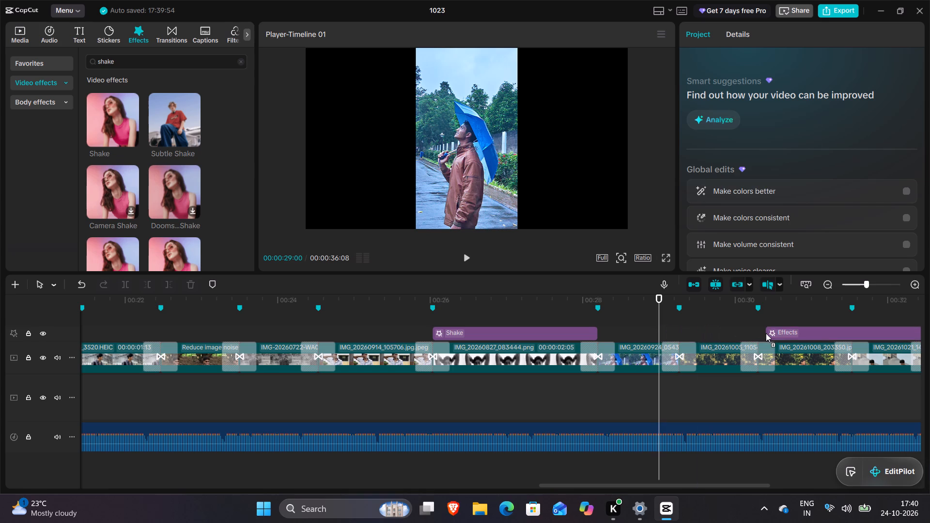
left_click_drag(766, 333, 756, 331)
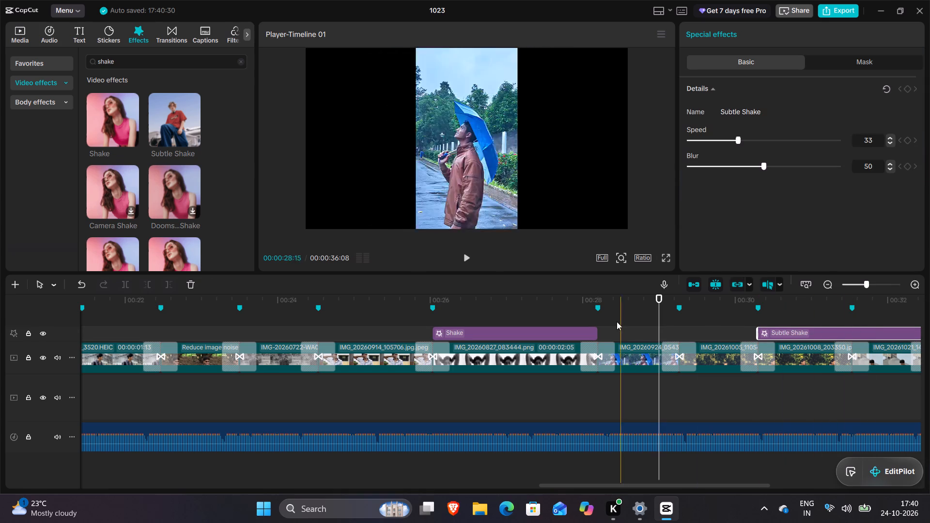
Play the slideshow from 00:00:29:00 to review the Subtle Shake effect and the following photo clips.
left_click(468, 255)
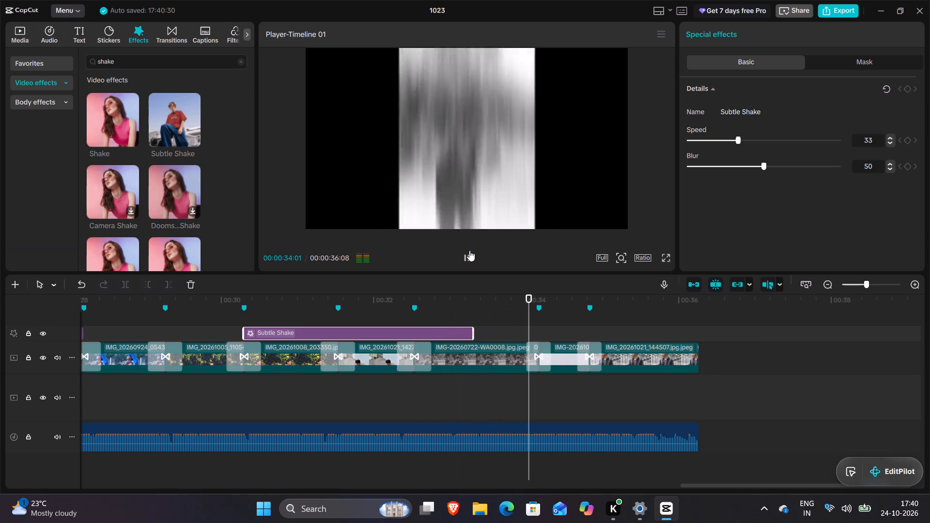
Move the Subtle Shake effect later so that it ends with the last photo clip.
left_click_drag(432, 335, 659, 336)
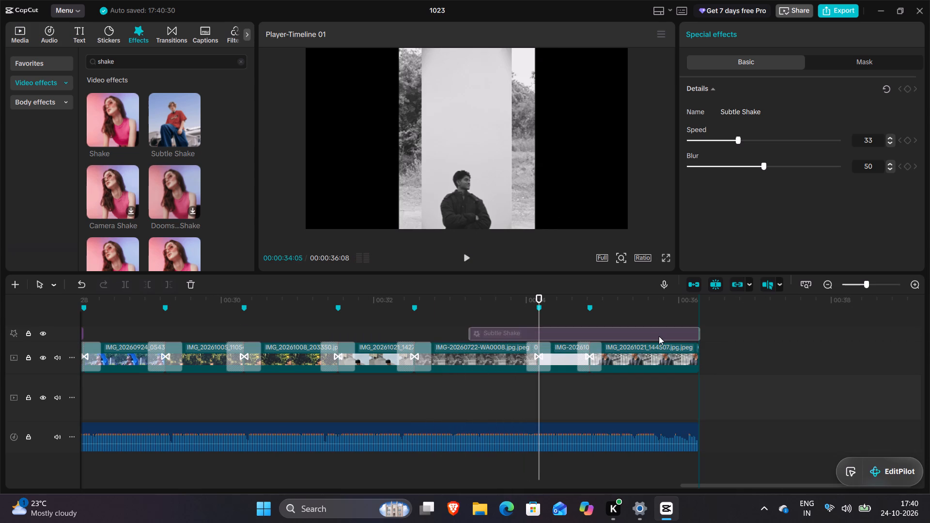
left_click_drag(659, 336, 660, 336)
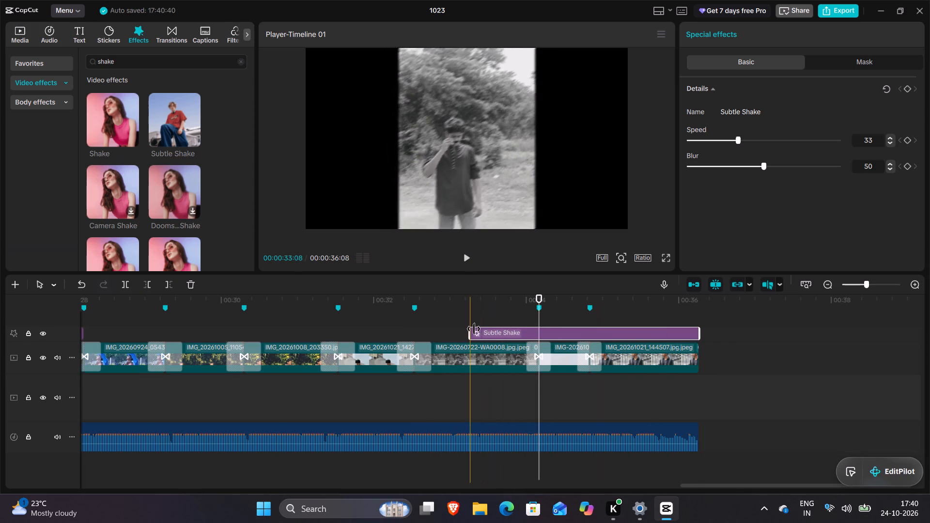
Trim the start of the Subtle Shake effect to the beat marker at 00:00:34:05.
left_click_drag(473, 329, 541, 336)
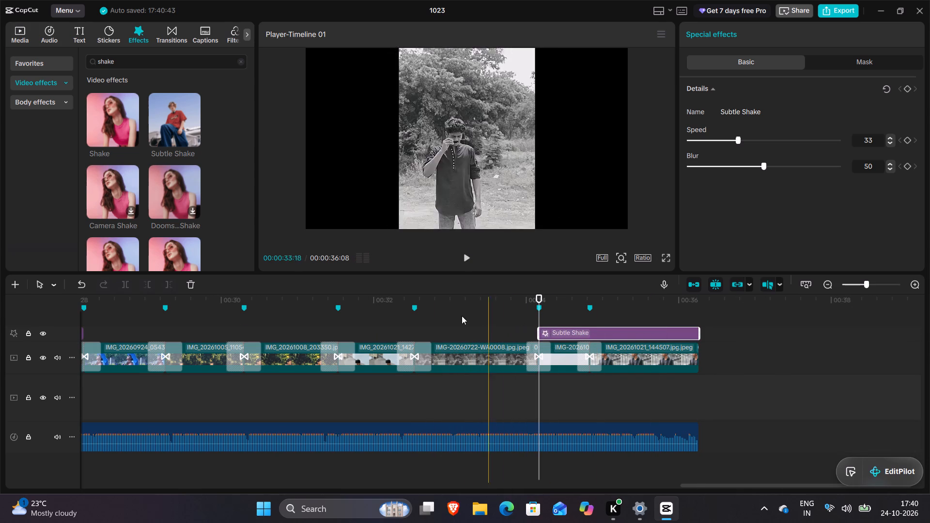
Play the closing photo clips to review the Subtle Shake effect.
left_click(336, 317)
left_click(473, 261)
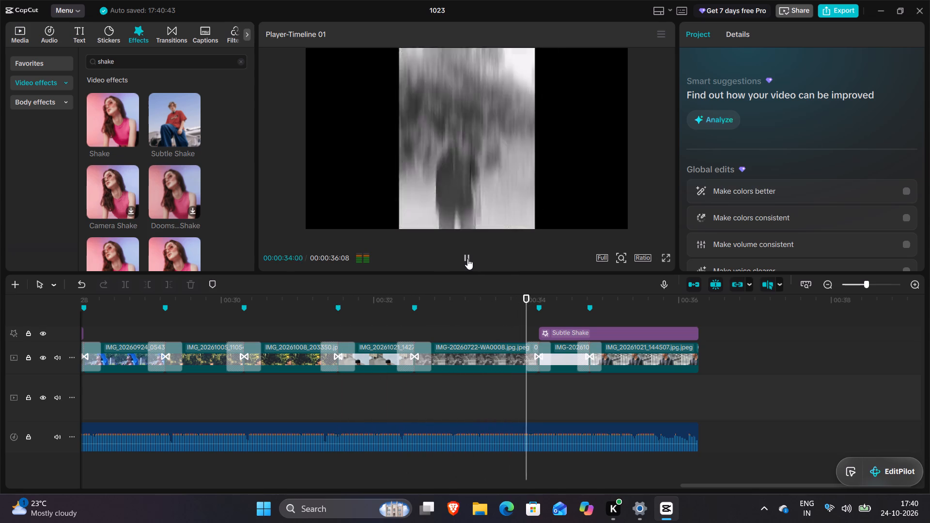
Trim the start of the Subtle Shake effect to the beat marker opening the last photo clip.
left_click(552, 328)
left_click_drag(538, 332, 590, 343)
Play from 00:00:32:07 into the last photo clip to review the shortened Subtle Shake effect.
left_click(391, 321)
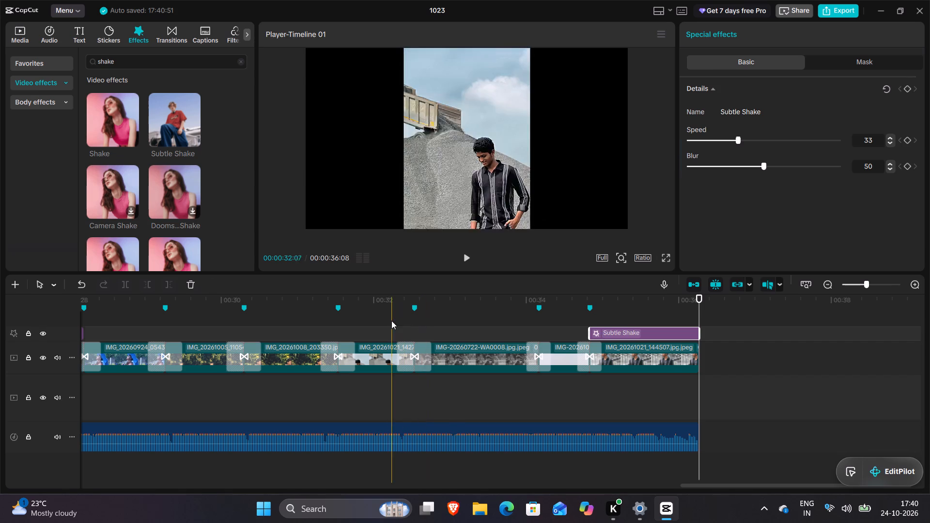
left_click(470, 260)
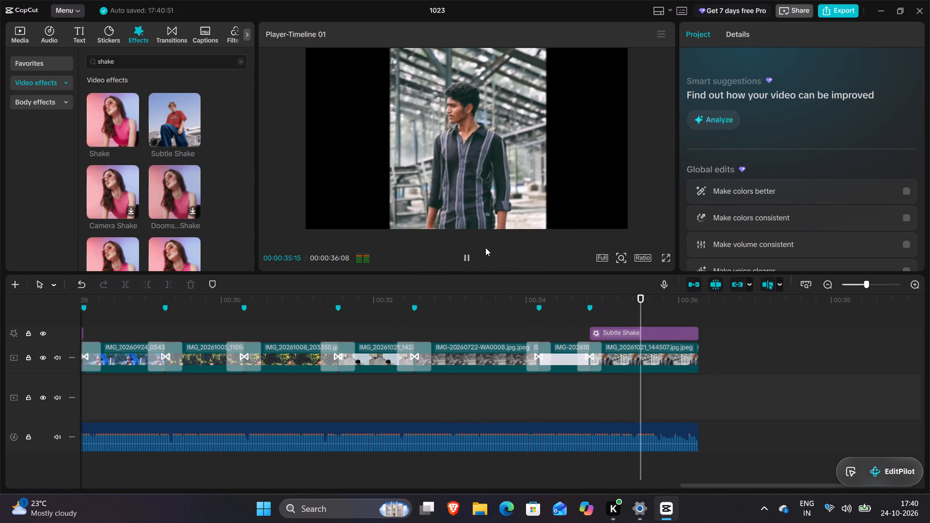
left_click(498, 313)
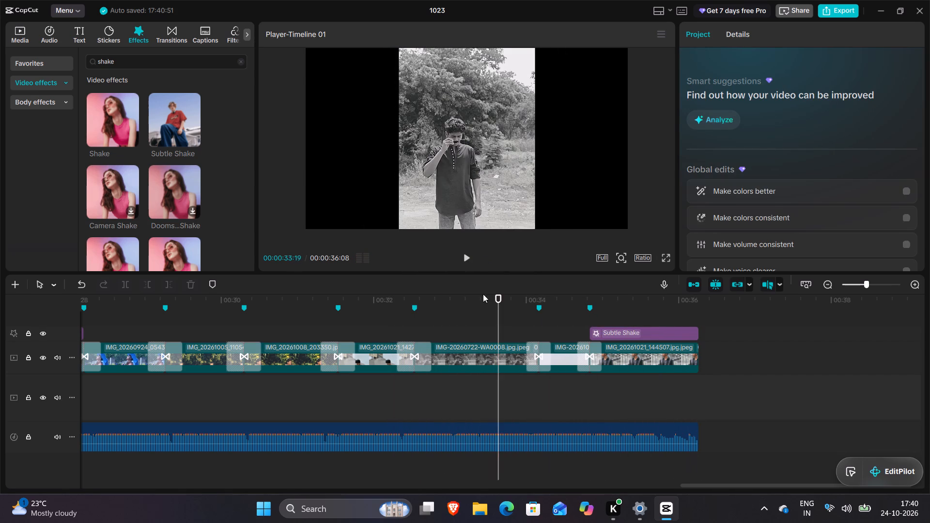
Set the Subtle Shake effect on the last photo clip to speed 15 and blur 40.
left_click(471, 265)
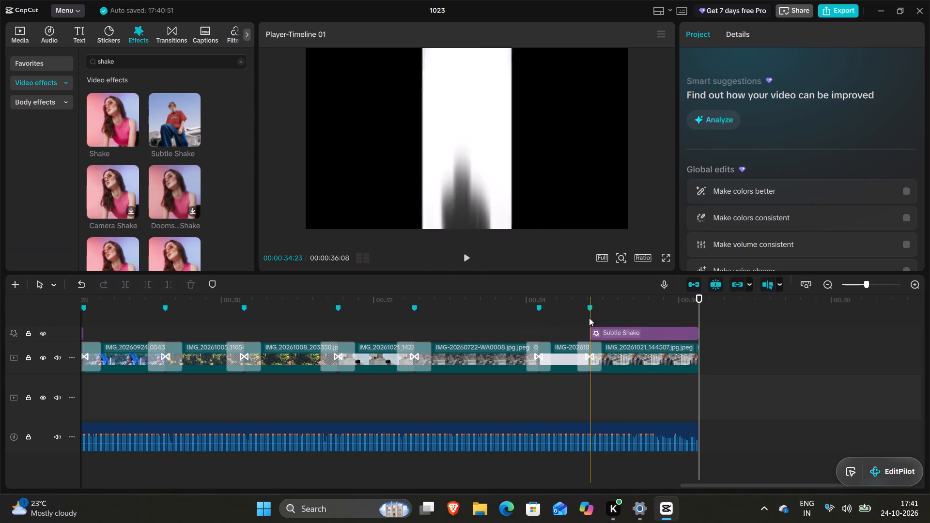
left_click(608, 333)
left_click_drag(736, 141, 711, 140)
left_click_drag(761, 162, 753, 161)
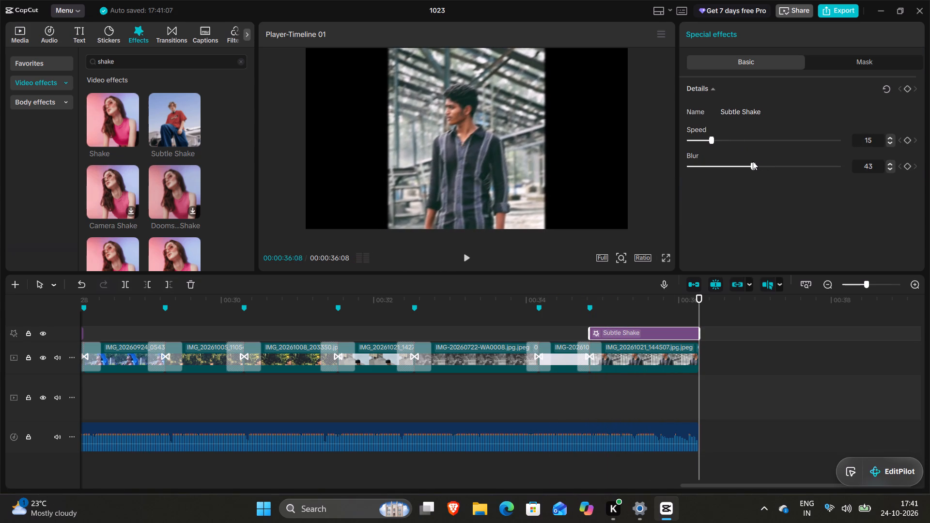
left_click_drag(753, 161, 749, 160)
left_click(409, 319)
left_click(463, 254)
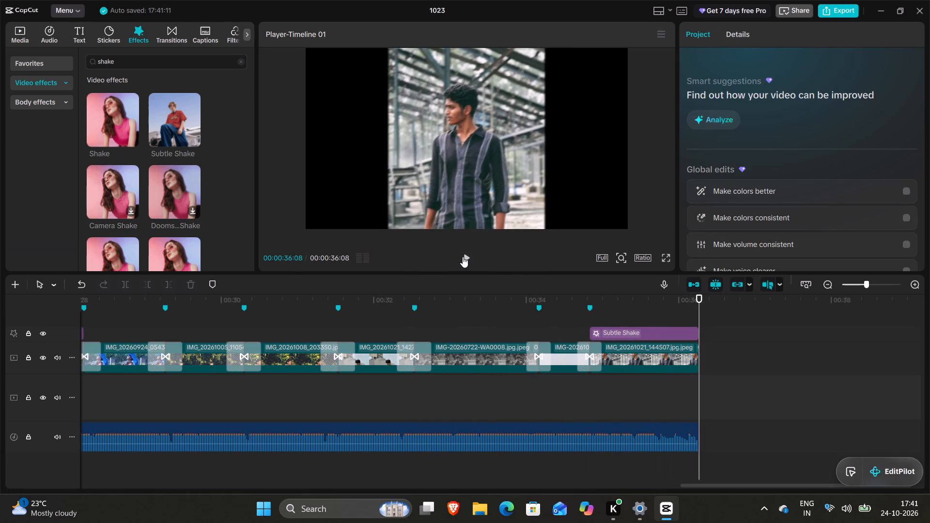
Move the Subtle Shake effect back over the IMG_20261005 and IMG_20261008 photo clips, extending its end to the beat marker closing IMG_20261008.
left_click_drag(630, 330, 332, 351)
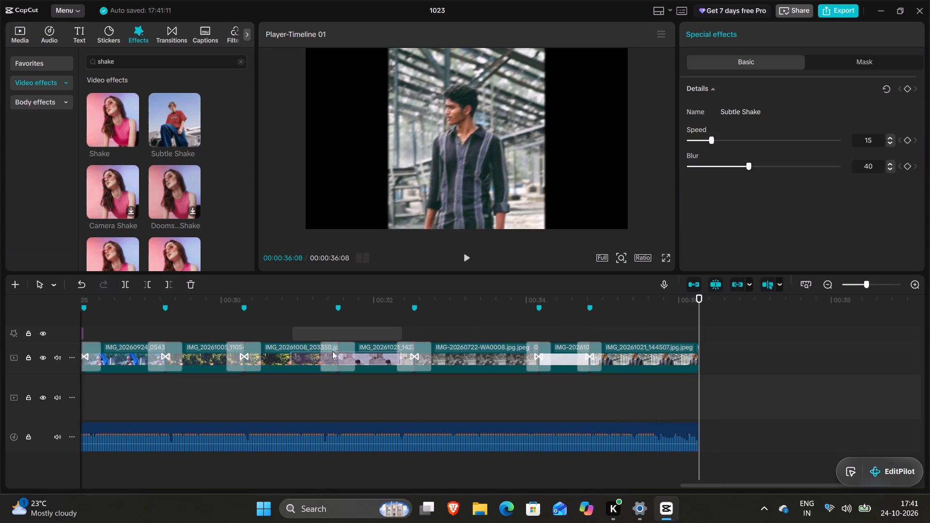
left_click_drag(332, 351, 353, 328)
left_click_drag(381, 333, 379, 333)
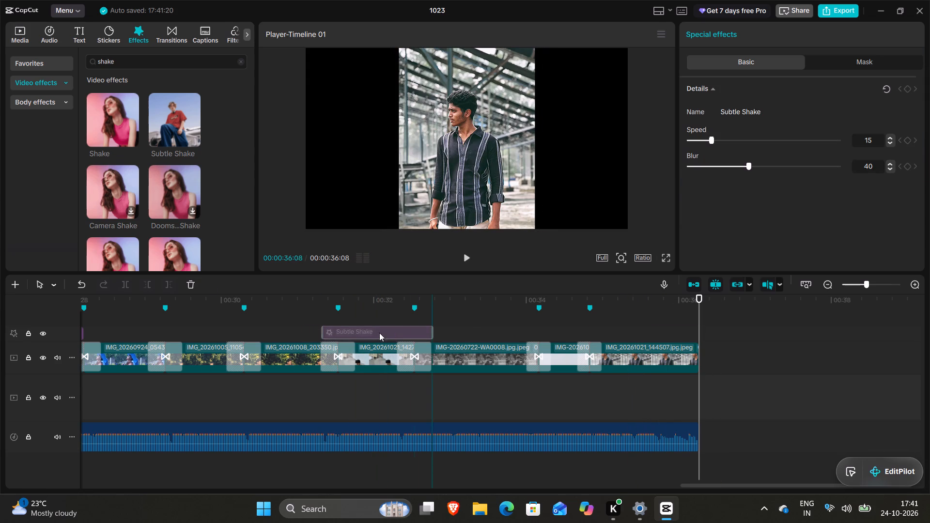
left_click_drag(379, 333, 303, 335)
left_click_drag(303, 336, 288, 336)
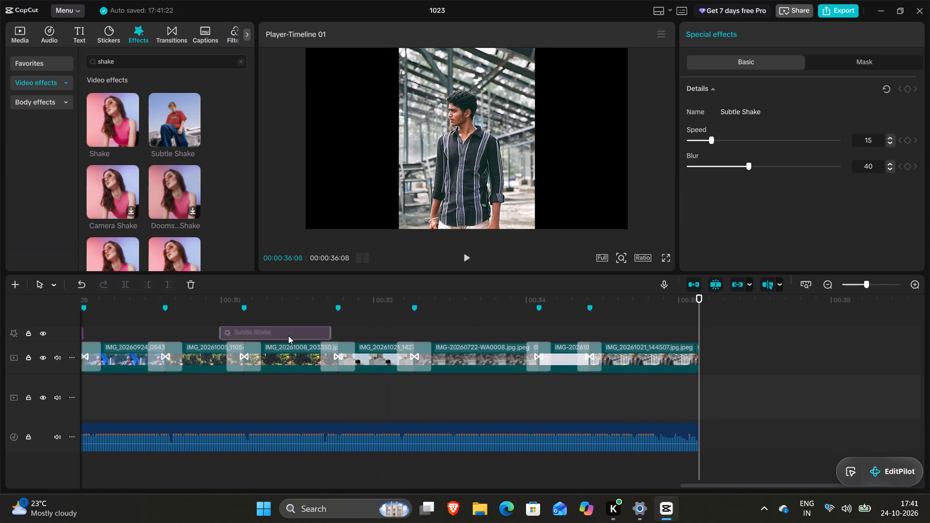
left_click_drag(288, 336, 249, 336)
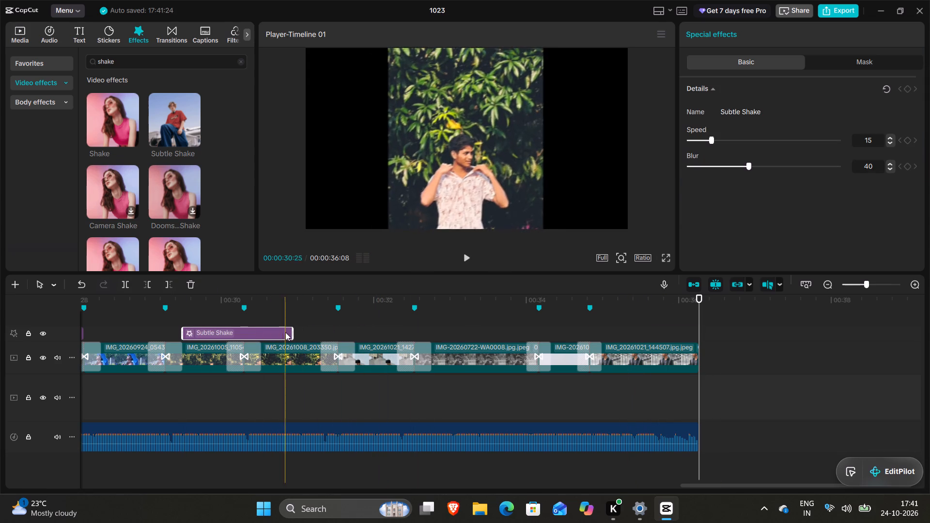
left_click_drag(293, 332, 337, 344)
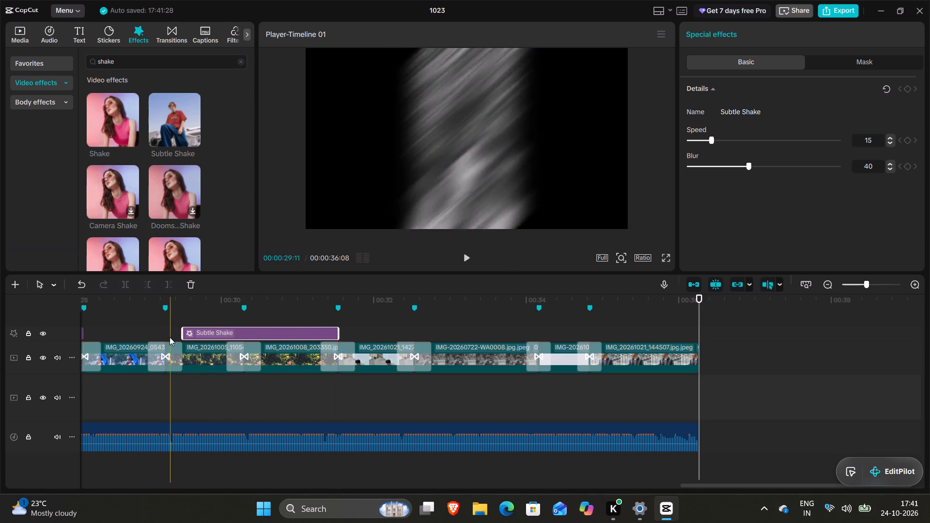
Play the relocated Subtle Shake effect and trim its start to the beat marker opening the IMG_20261008 photo clip.
left_click(167, 334)
left_click_drag(163, 318, 76, 308)
left_click(460, 261)
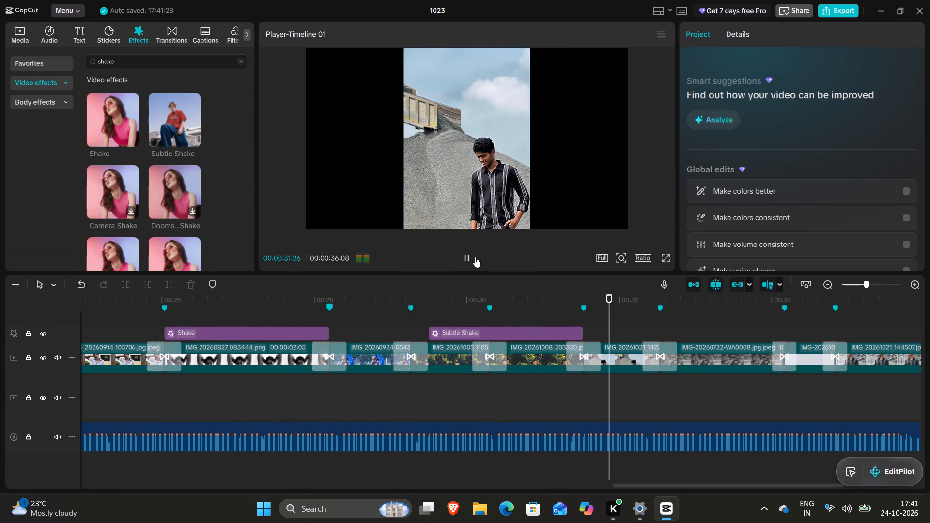
left_click(475, 331)
left_click(433, 334)
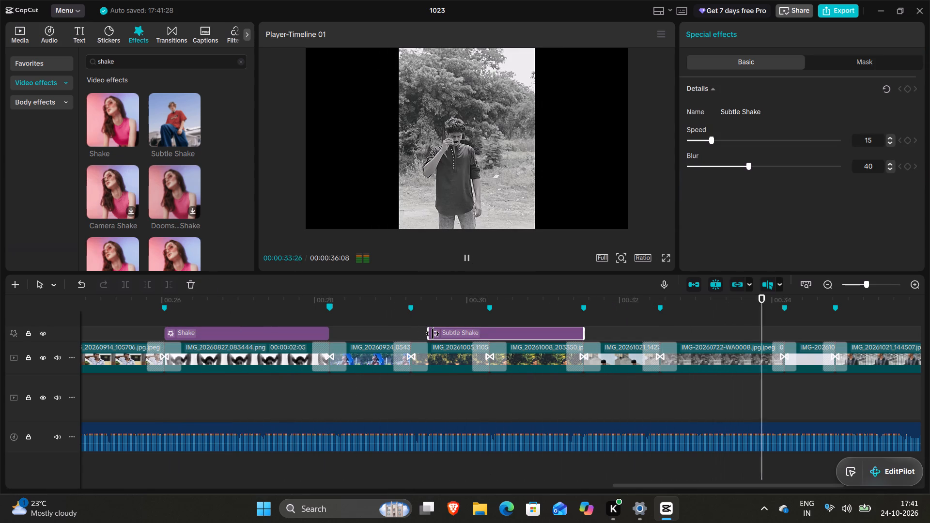
left_click(448, 320)
left_click_drag(431, 331, 460, 333)
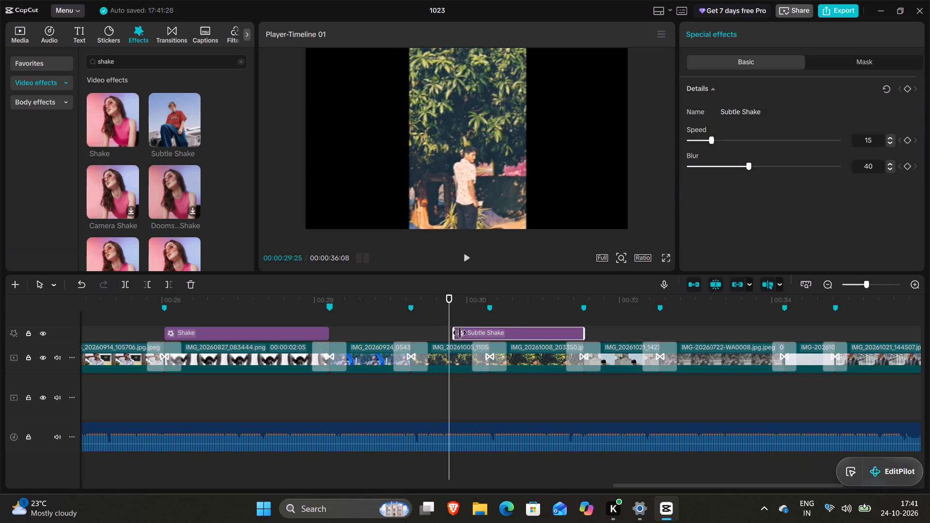
left_click_drag(460, 333, 492, 344)
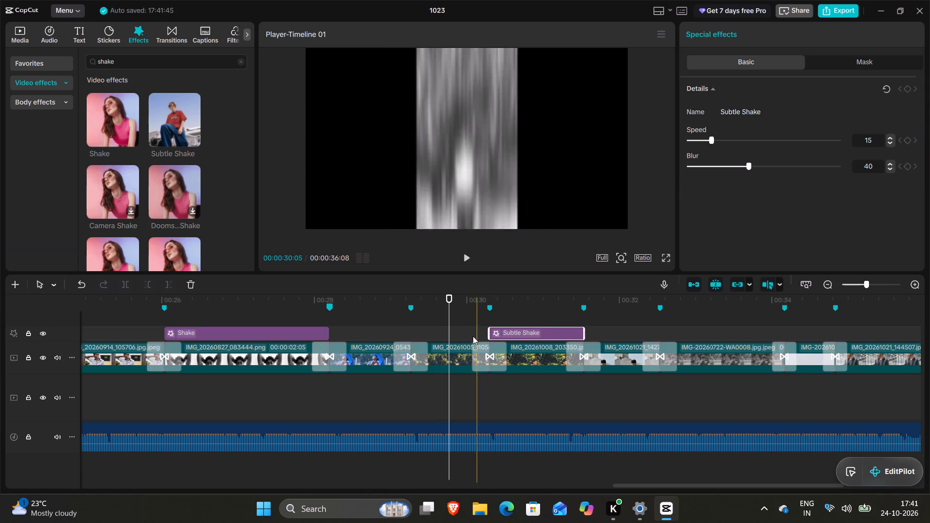
Review the trimmed Subtle Shake effect in playback and set its speed to 5 and blur to 0.
left_click(461, 260)
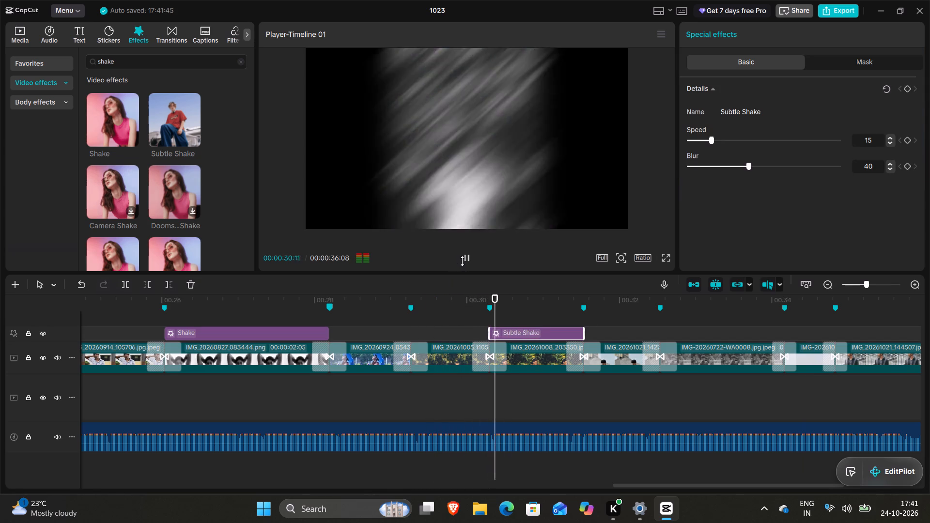
left_click(462, 261)
left_click(463, 261)
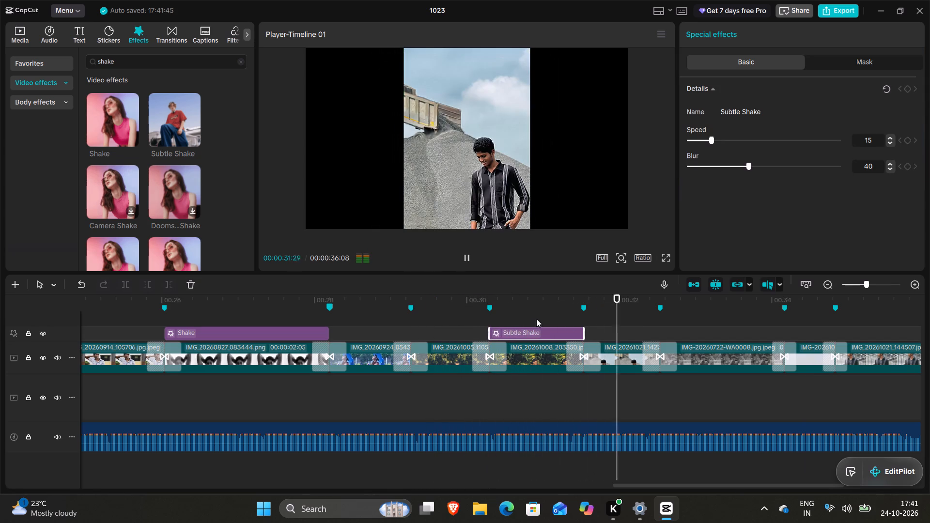
left_click(539, 331)
left_click(525, 319)
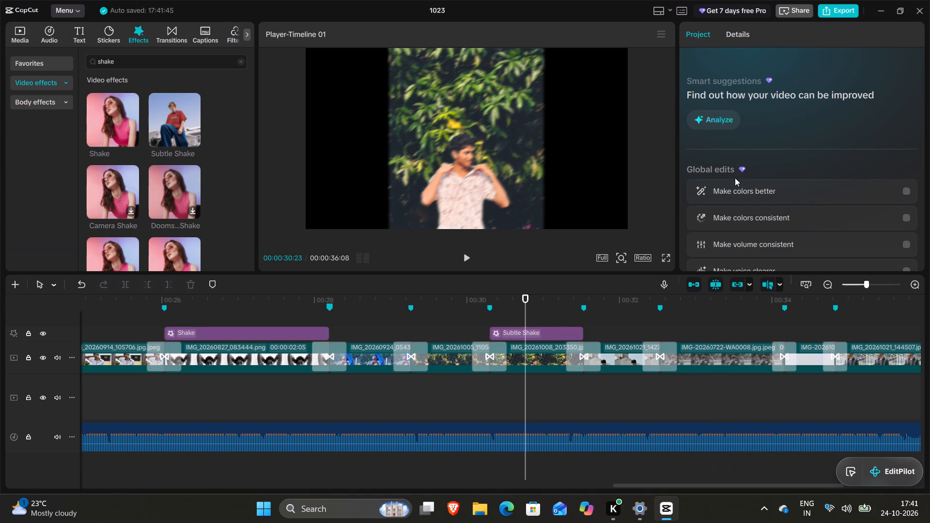
left_click(560, 338)
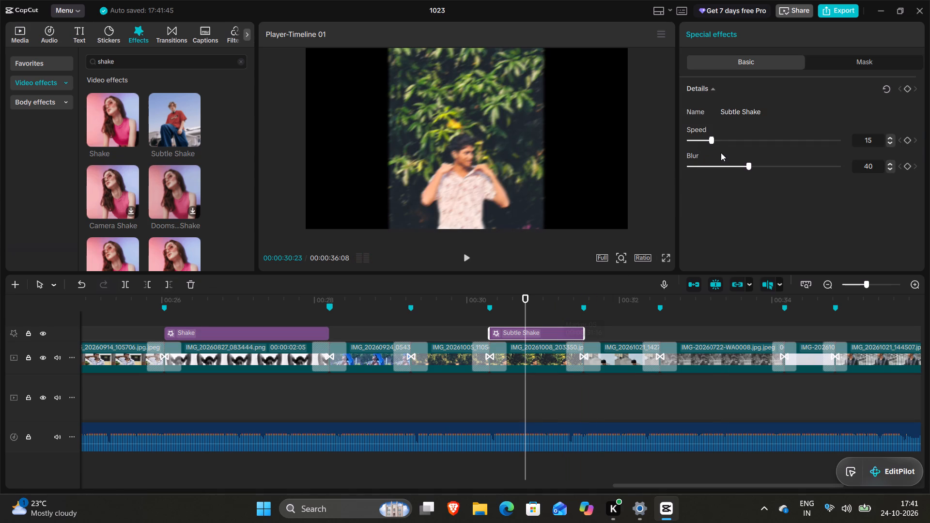
left_click_drag(712, 141, 689, 154)
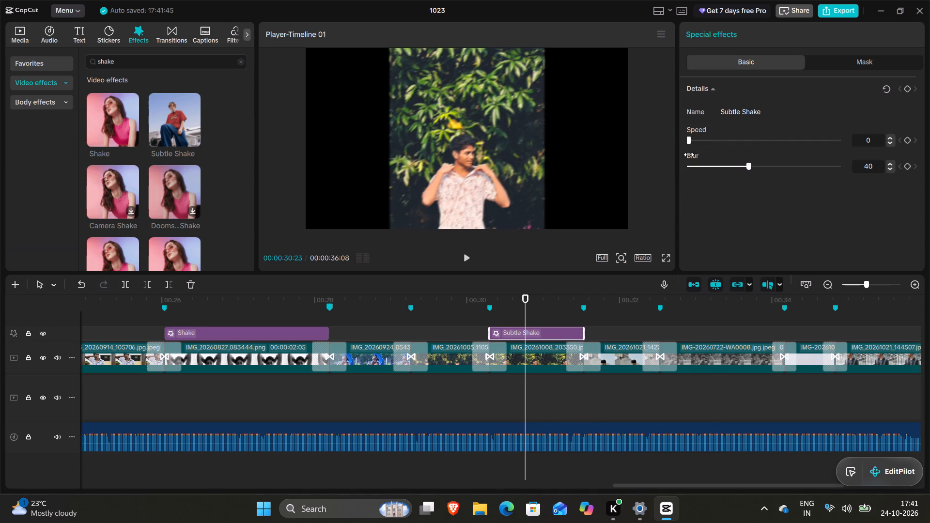
left_click_drag(689, 154, 697, 157)
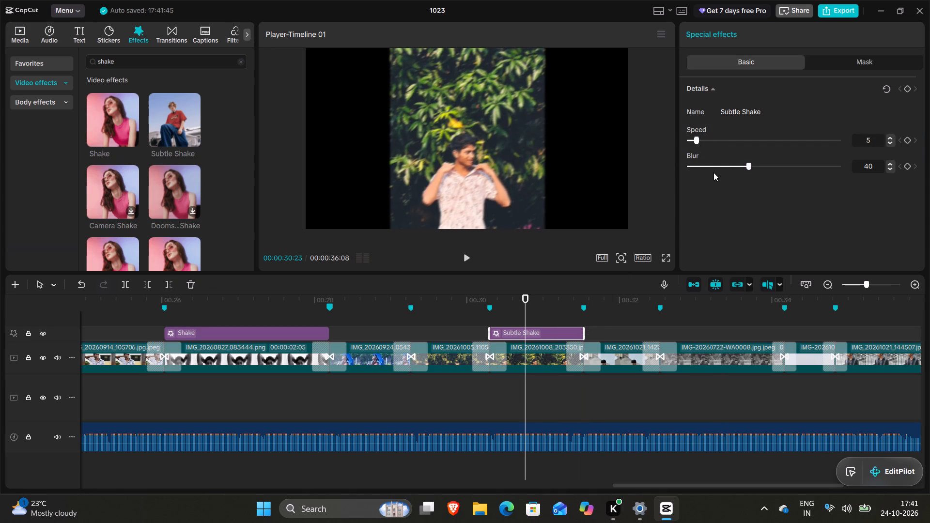
left_click_drag(724, 169, 695, 174)
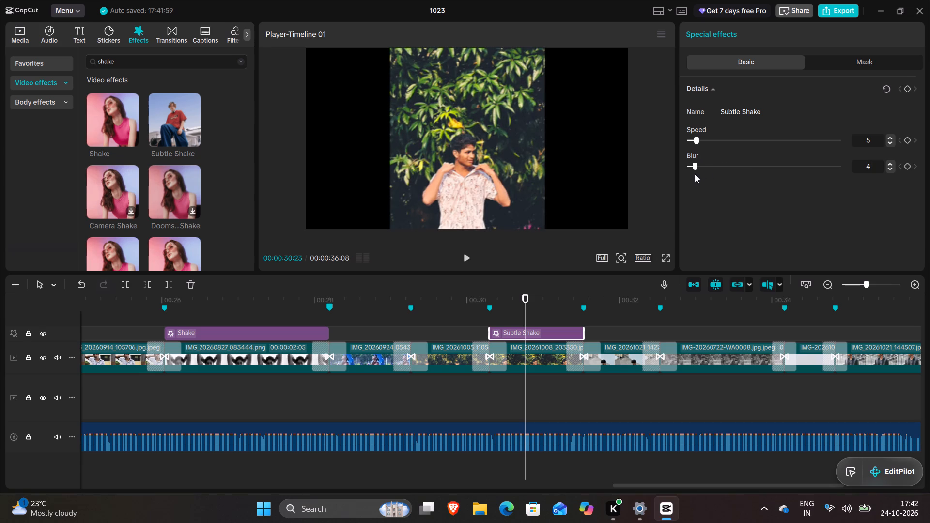
left_click_drag(695, 174, 567, 178)
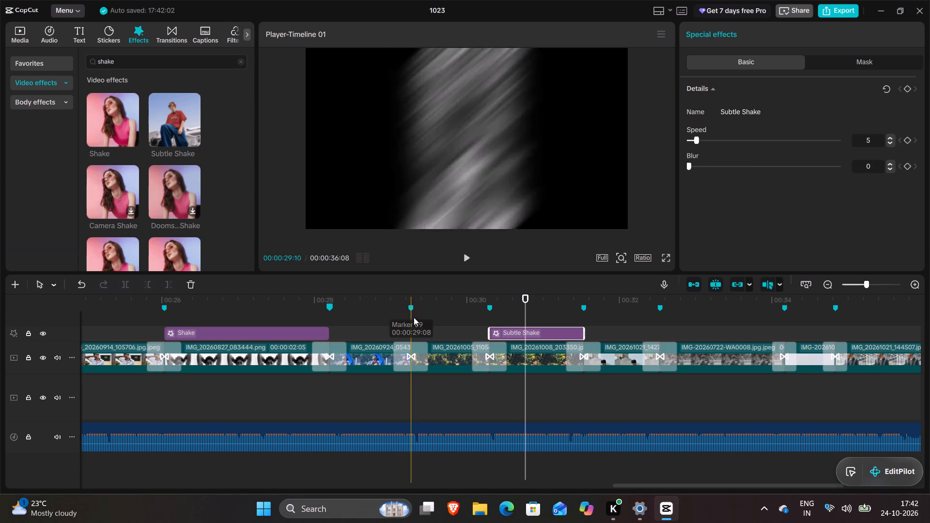
Replay the Subtle Shake effect on the IMG_20261008 clip and raise its speed to 25.
left_click(389, 322)
left_click(466, 259)
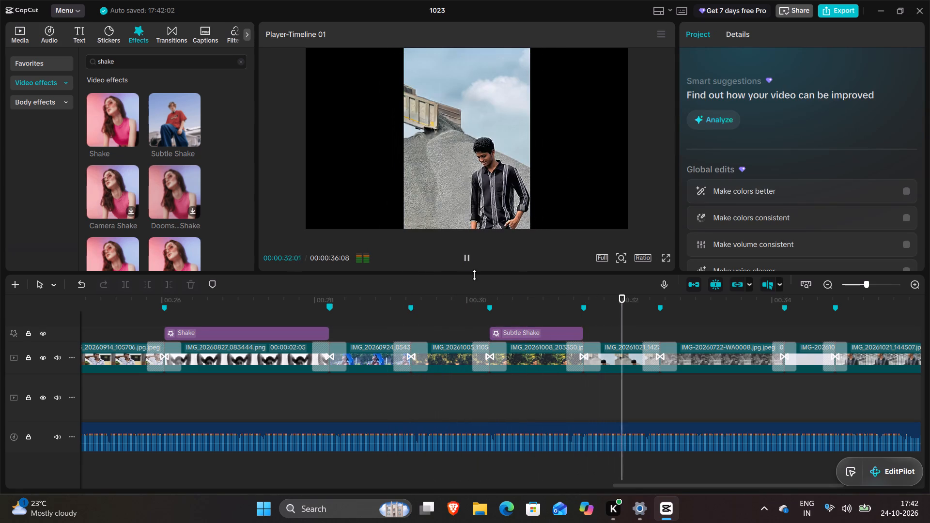
left_click(524, 329)
left_click(713, 138)
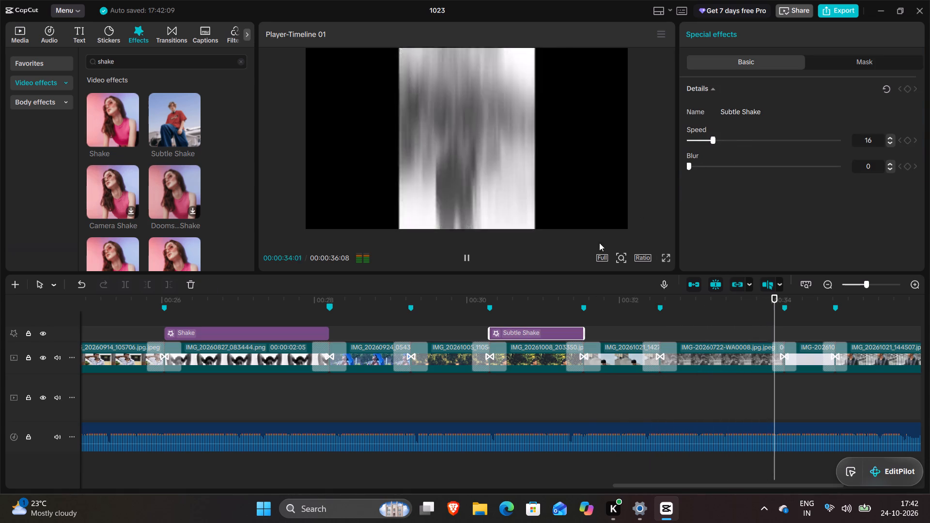
left_click(527, 310)
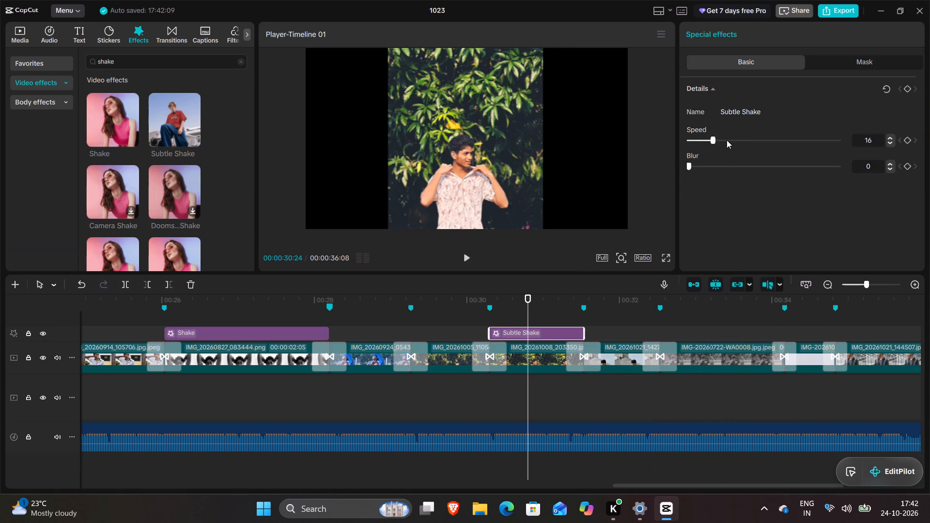
left_click(727, 140)
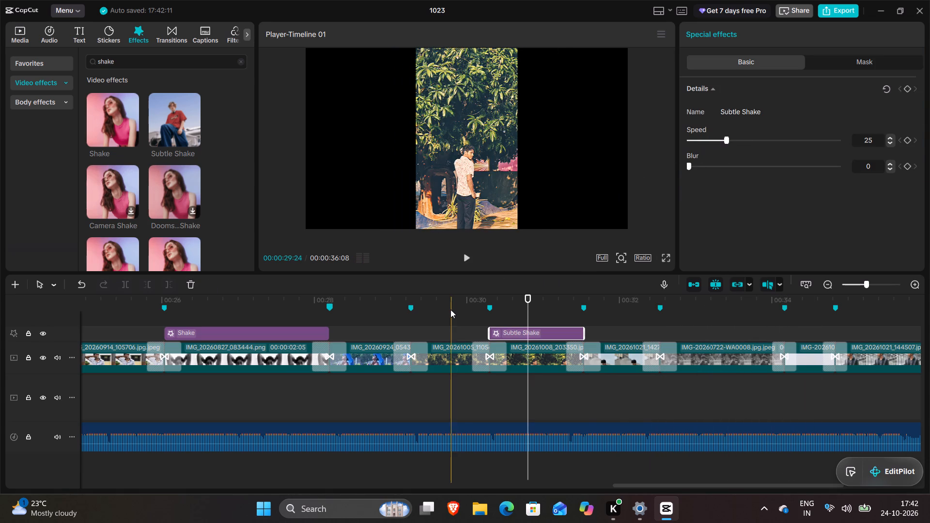
Play the section around the Subtle Shake effect, and the slideshow from 00:00:08:22 to the closing photo, to review the effects.
left_click(450, 309)
left_click(470, 251)
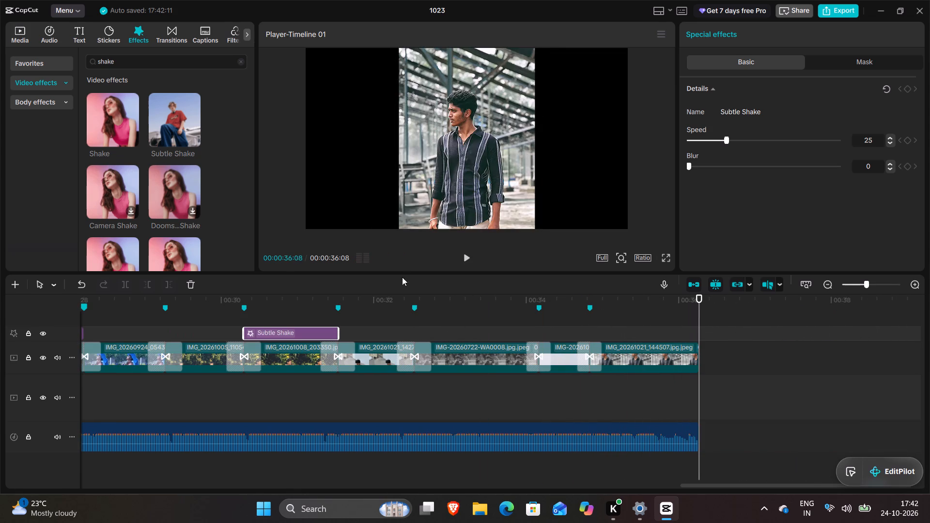
left_click(383, 416)
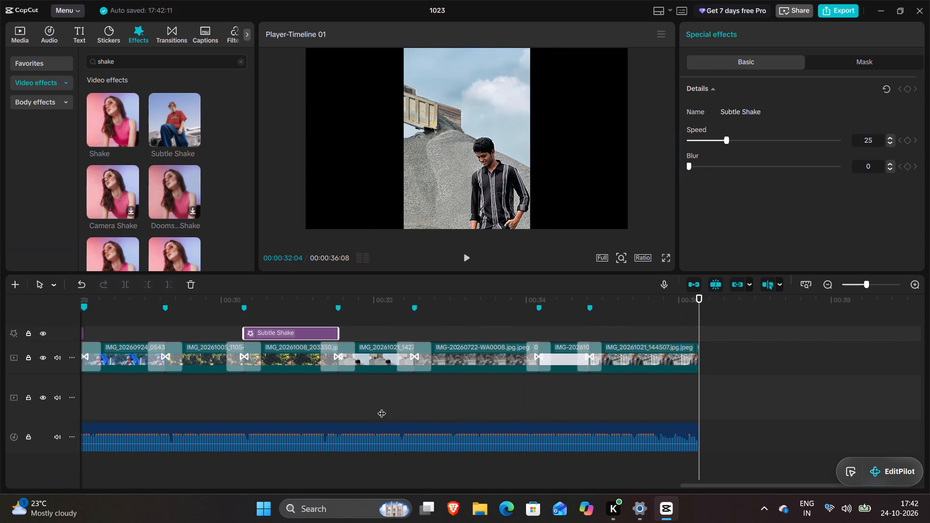
left_click_drag(385, 402, 667, 343)
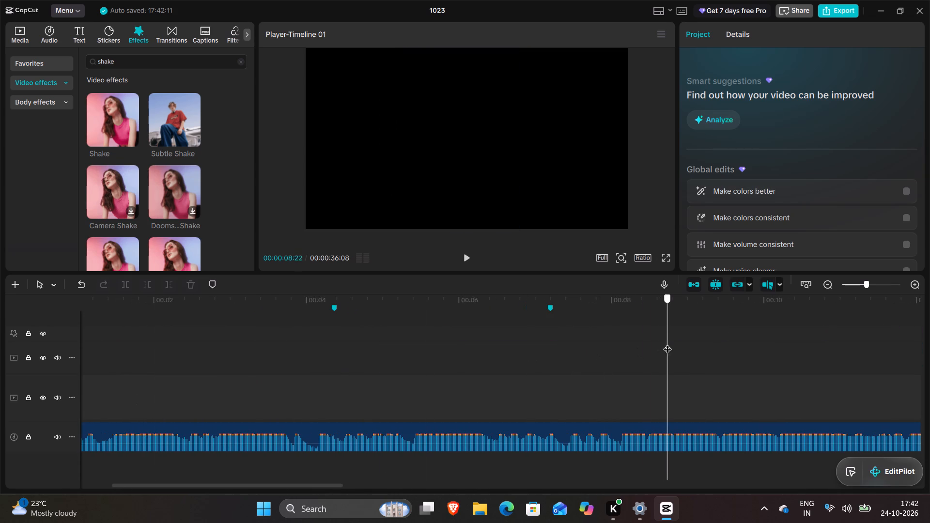
left_click_drag(667, 343, 667, 343)
left_click(473, 261)
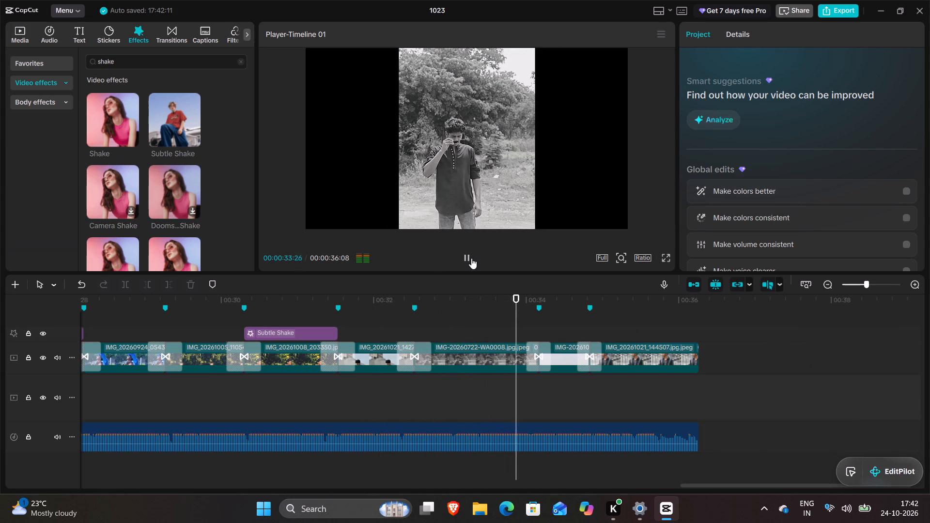
left_click(455, 321)
Place the playhead at the 00:00:32:16 beat marker and browse the shake effects in the search results.
left_click_drag(451, 322, 412, 327)
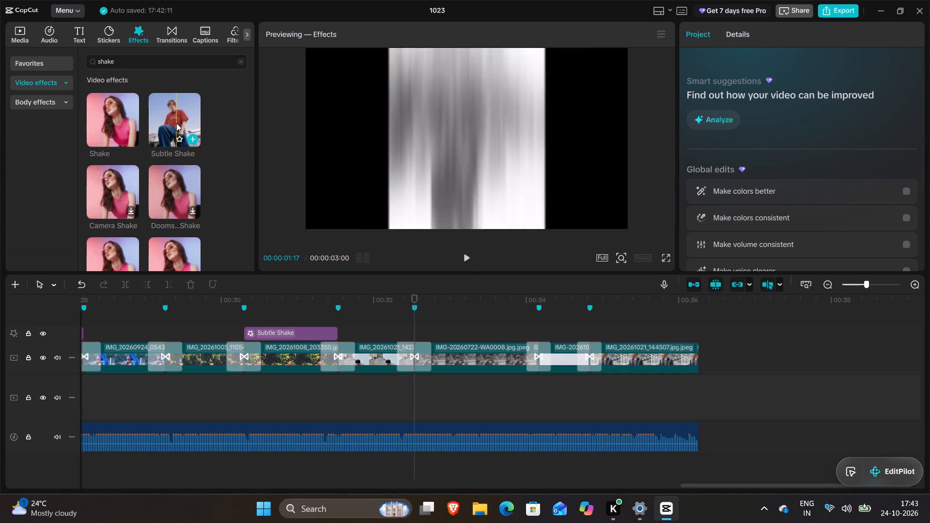
scroll(184, 200, "down", 1)
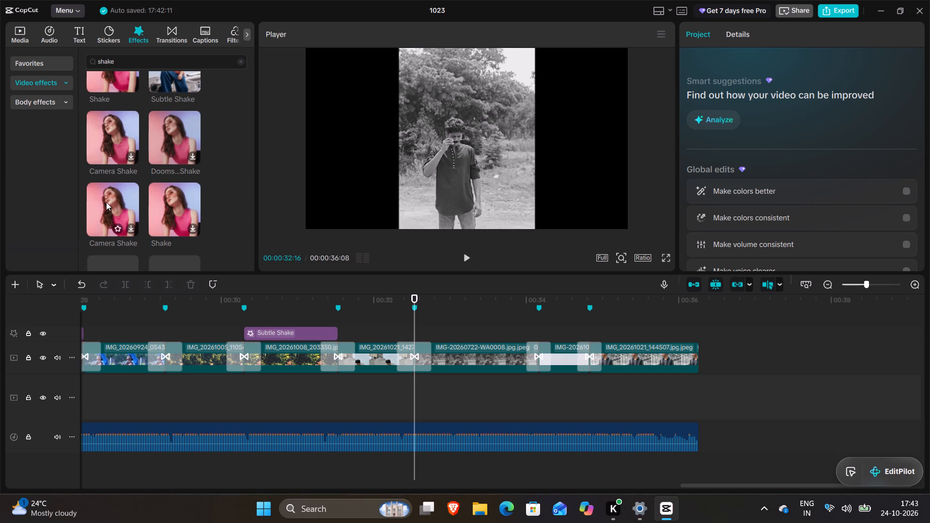
scroll(188, 200, "down", 1)
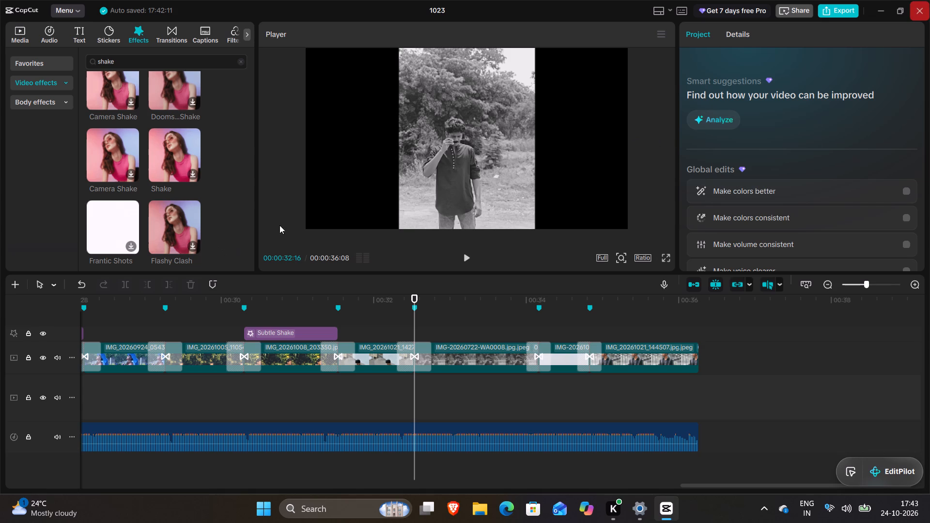
Replay the section around the Subtle Shake effect from 00:00:29:20 and remove the effect from above the IMG_20261008 clip.
left_click(195, 325)
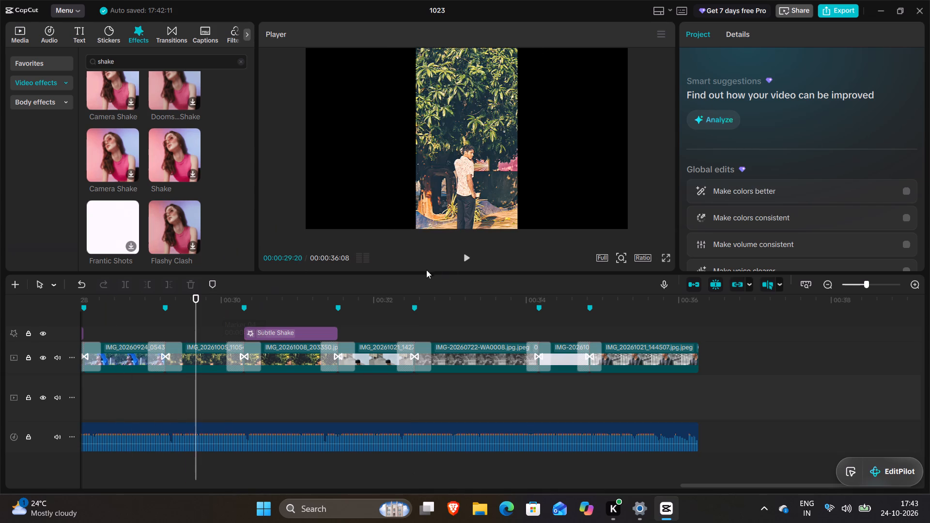
left_click(467, 261)
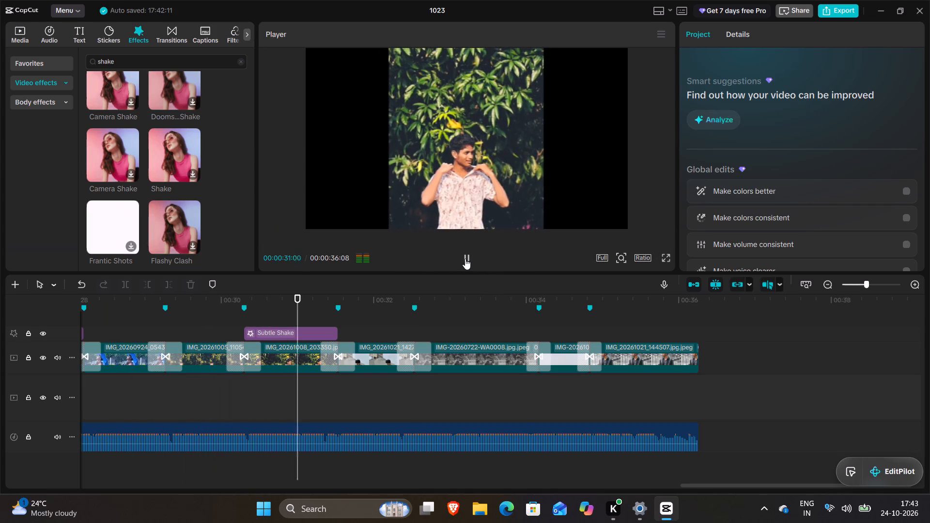
left_click(465, 259)
left_click(275, 332)
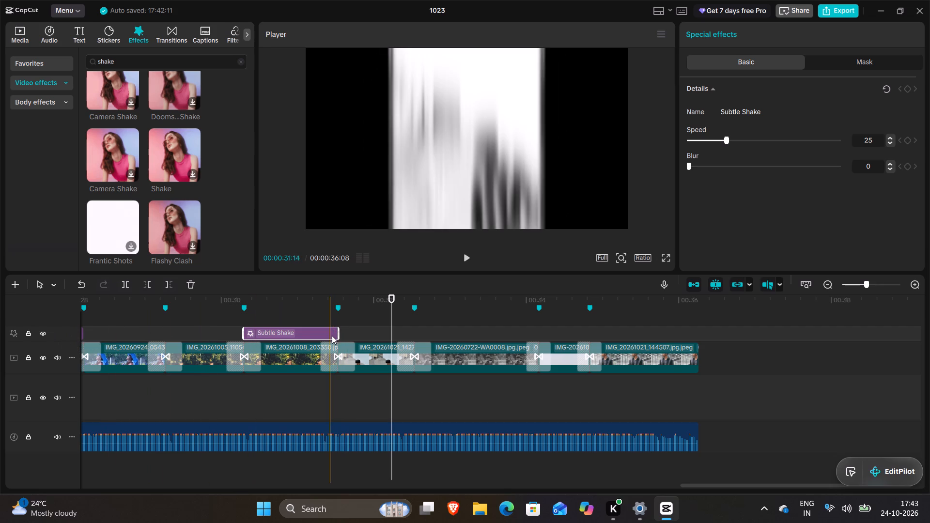
key("ctrl+x")
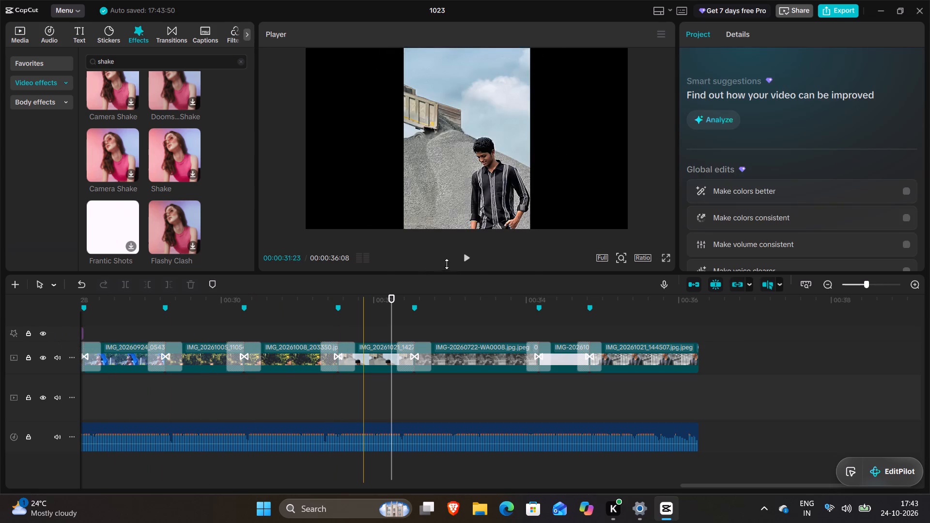
Play the slideshow from 00:00:29:01 to the end to review it without the Subtle Shake effect.
left_click(150, 326)
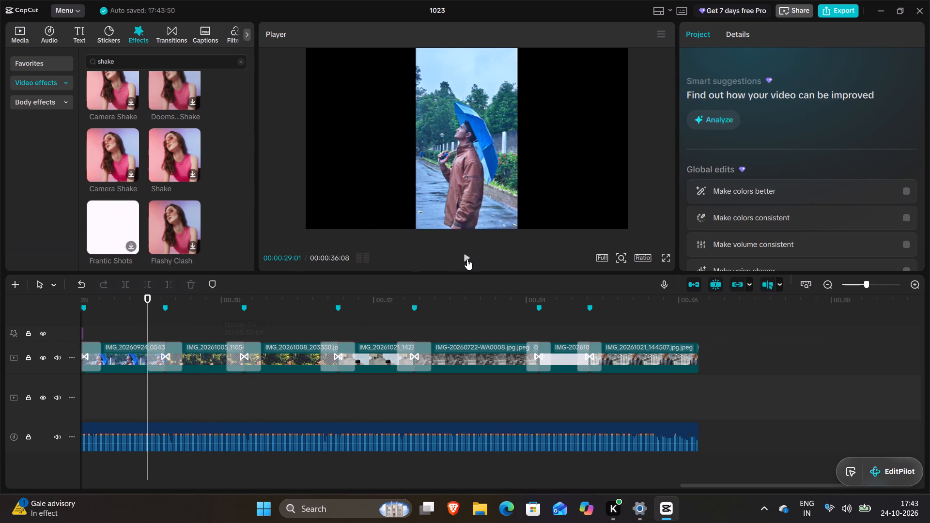
left_click(467, 260)
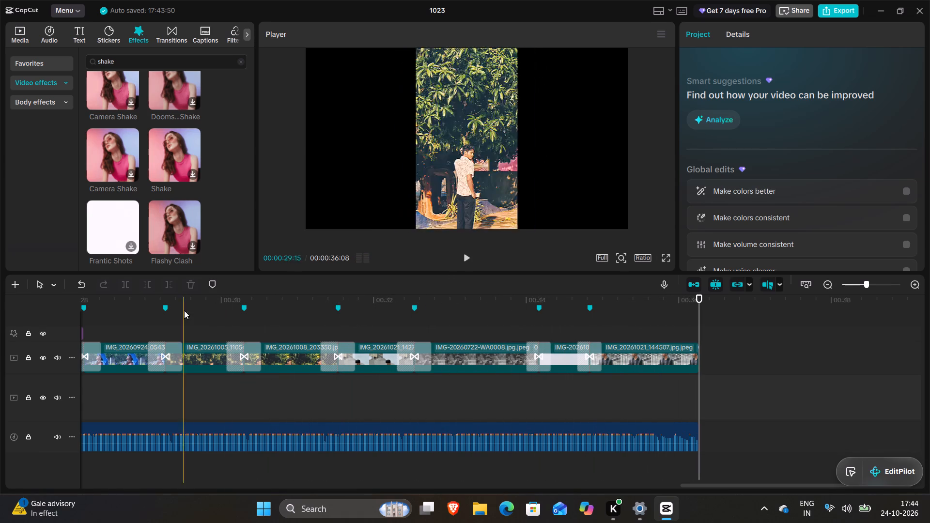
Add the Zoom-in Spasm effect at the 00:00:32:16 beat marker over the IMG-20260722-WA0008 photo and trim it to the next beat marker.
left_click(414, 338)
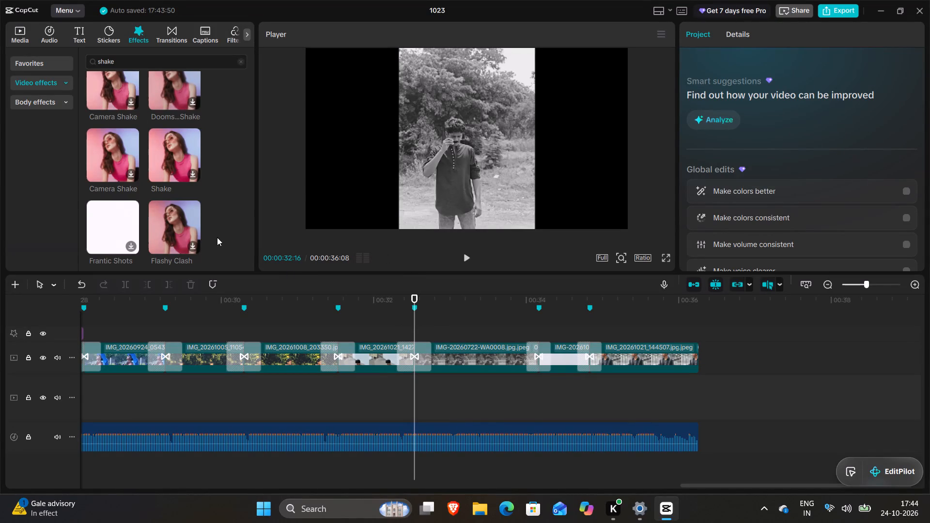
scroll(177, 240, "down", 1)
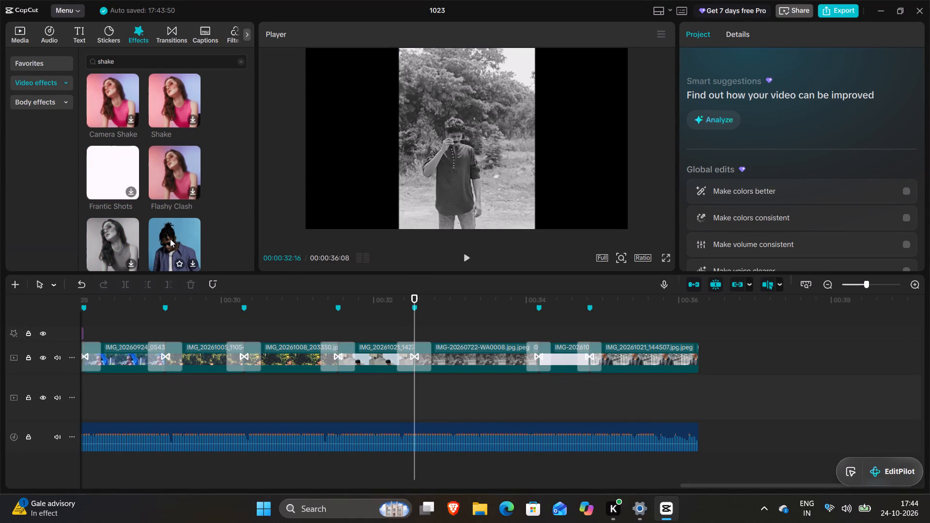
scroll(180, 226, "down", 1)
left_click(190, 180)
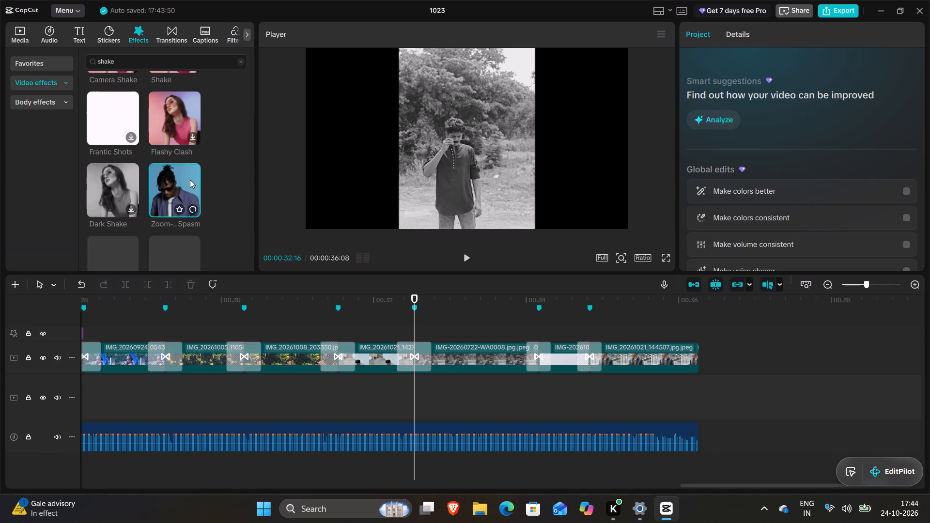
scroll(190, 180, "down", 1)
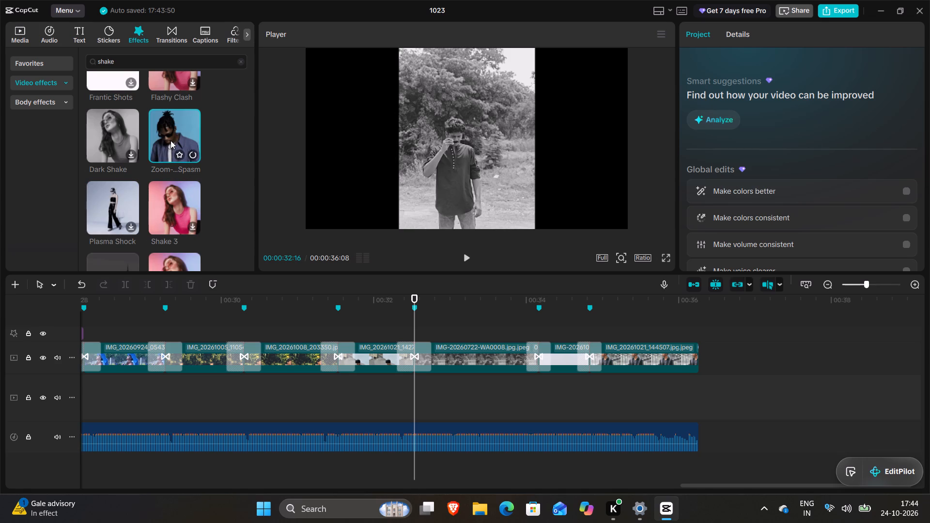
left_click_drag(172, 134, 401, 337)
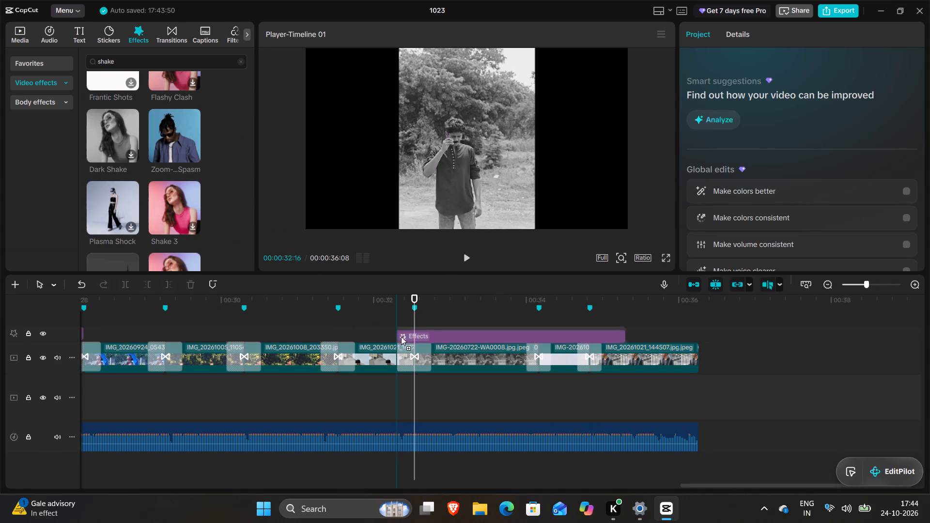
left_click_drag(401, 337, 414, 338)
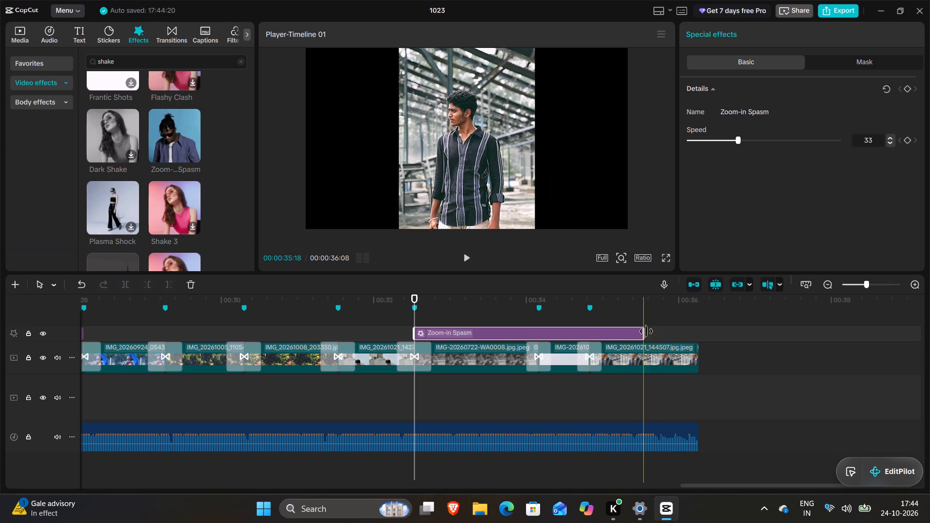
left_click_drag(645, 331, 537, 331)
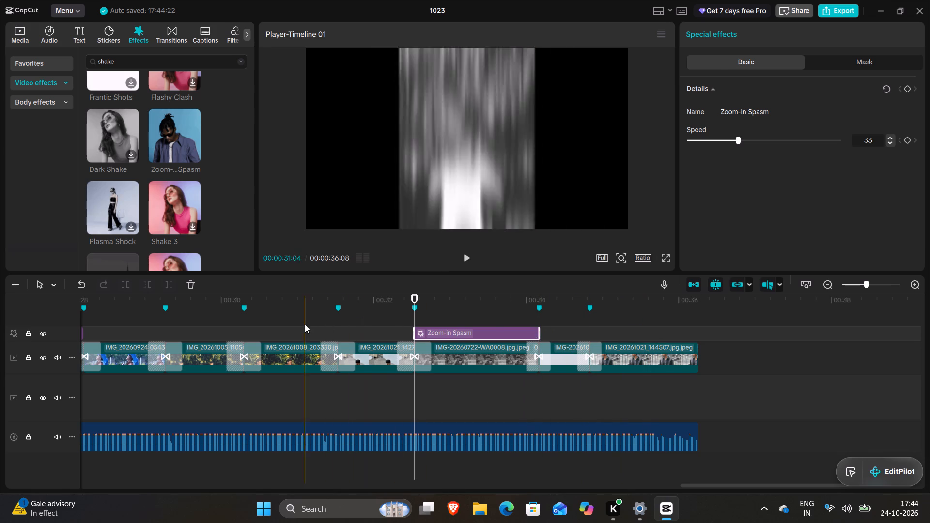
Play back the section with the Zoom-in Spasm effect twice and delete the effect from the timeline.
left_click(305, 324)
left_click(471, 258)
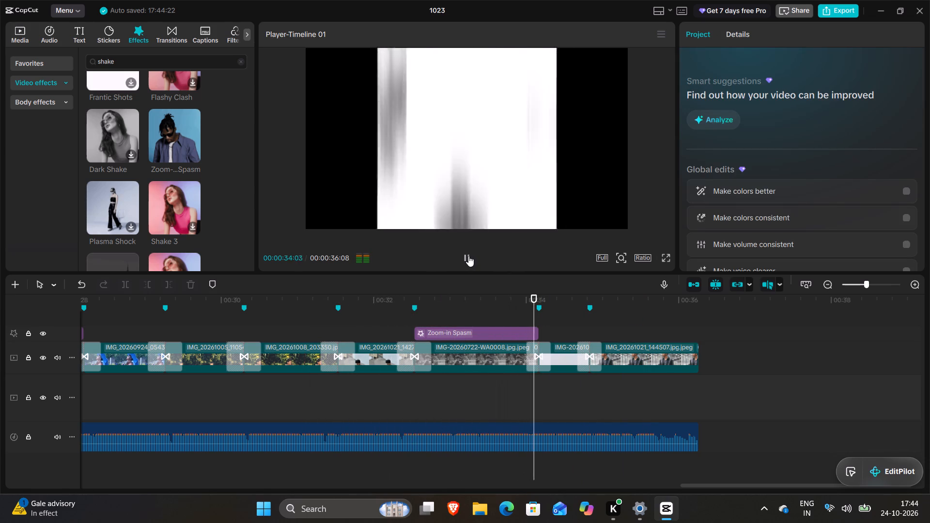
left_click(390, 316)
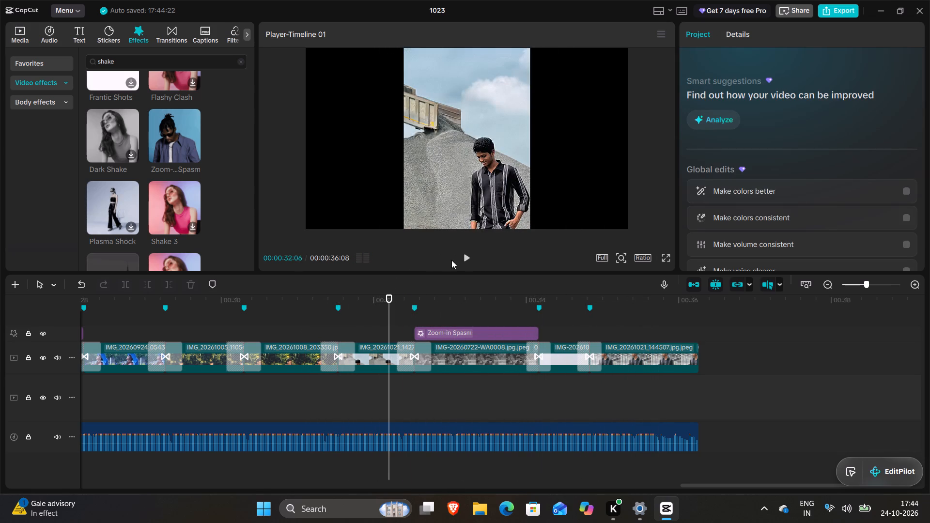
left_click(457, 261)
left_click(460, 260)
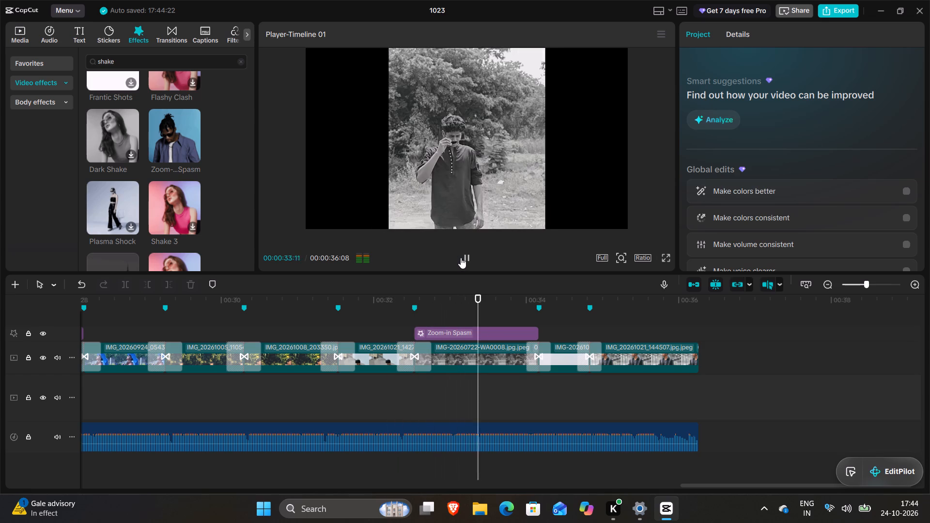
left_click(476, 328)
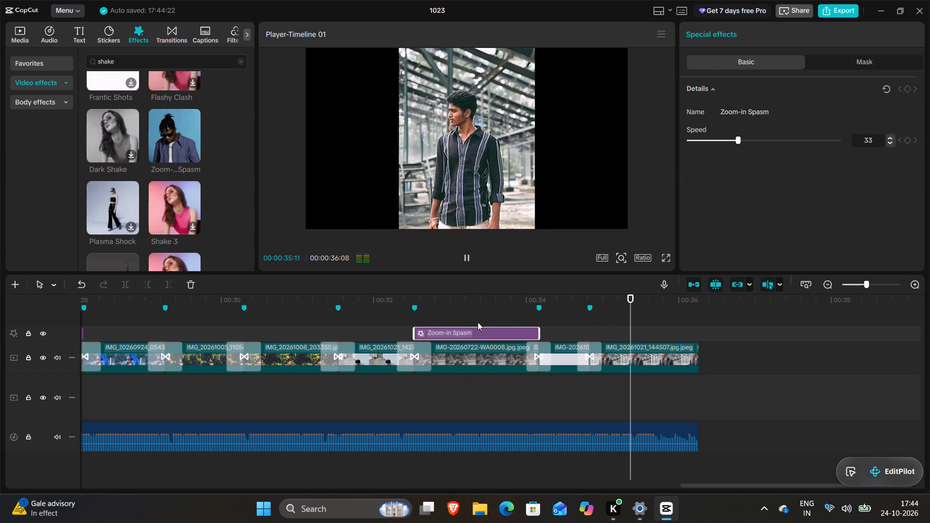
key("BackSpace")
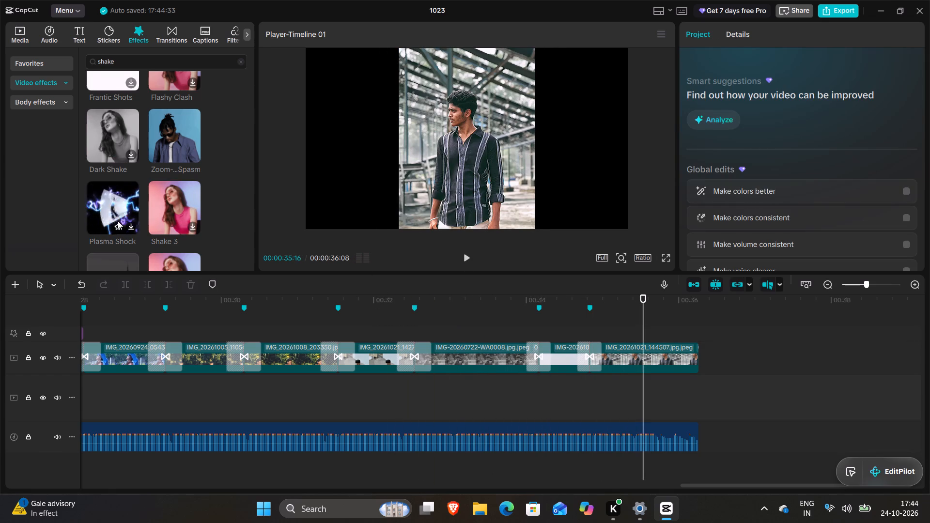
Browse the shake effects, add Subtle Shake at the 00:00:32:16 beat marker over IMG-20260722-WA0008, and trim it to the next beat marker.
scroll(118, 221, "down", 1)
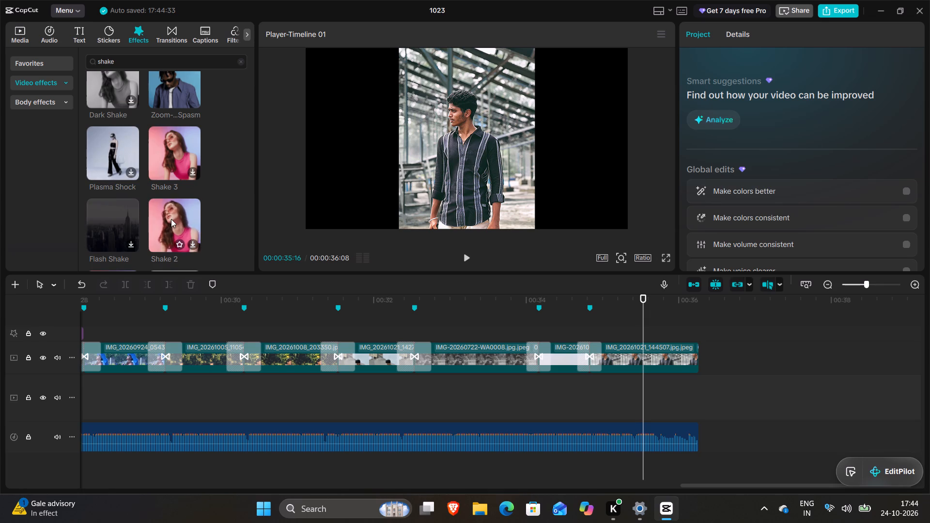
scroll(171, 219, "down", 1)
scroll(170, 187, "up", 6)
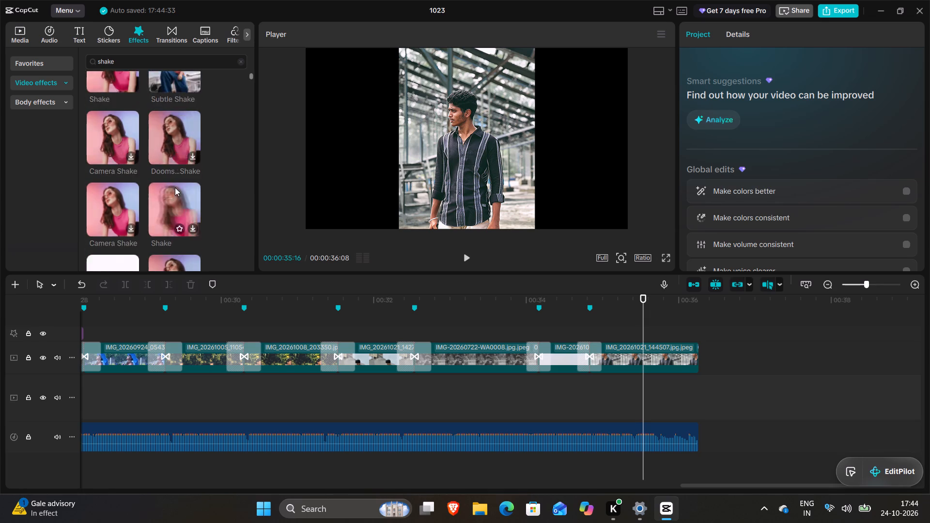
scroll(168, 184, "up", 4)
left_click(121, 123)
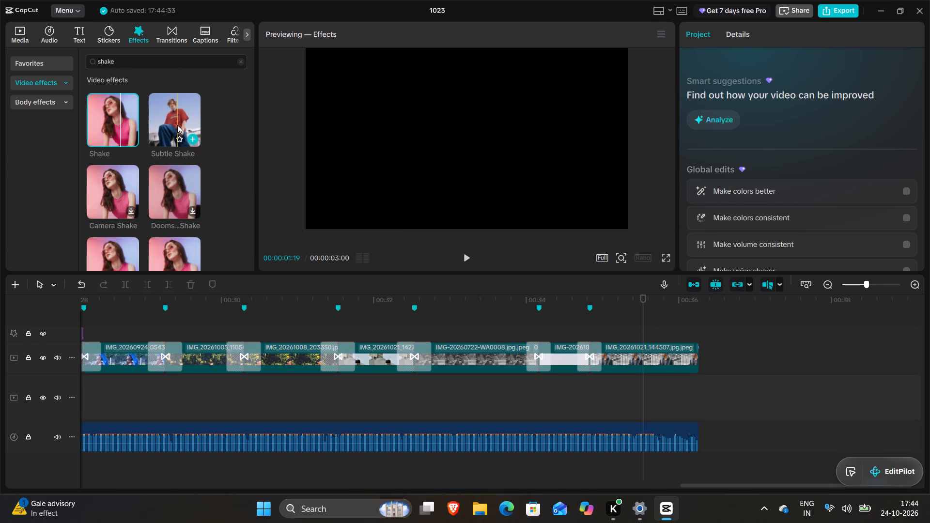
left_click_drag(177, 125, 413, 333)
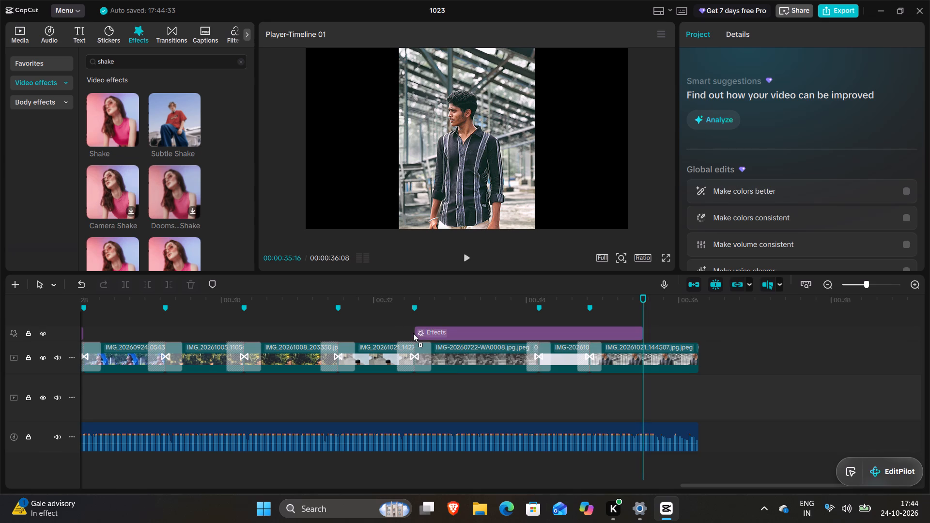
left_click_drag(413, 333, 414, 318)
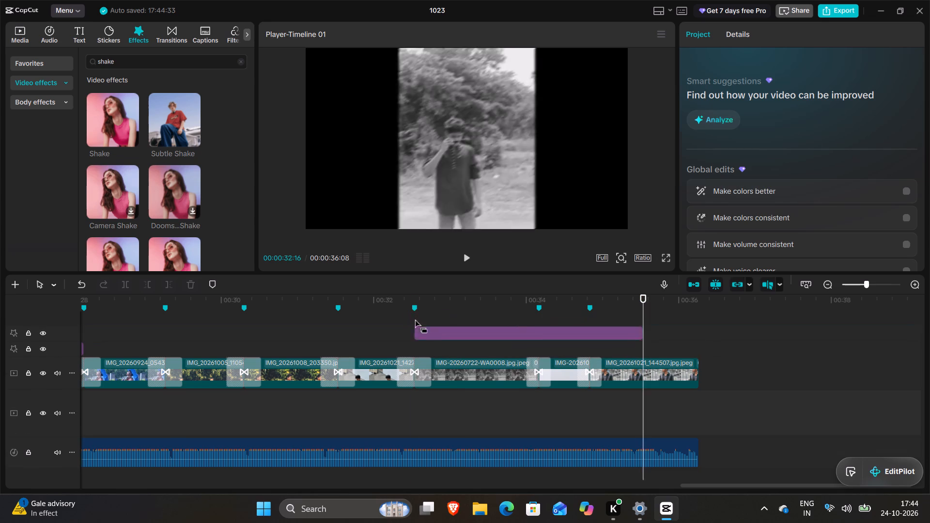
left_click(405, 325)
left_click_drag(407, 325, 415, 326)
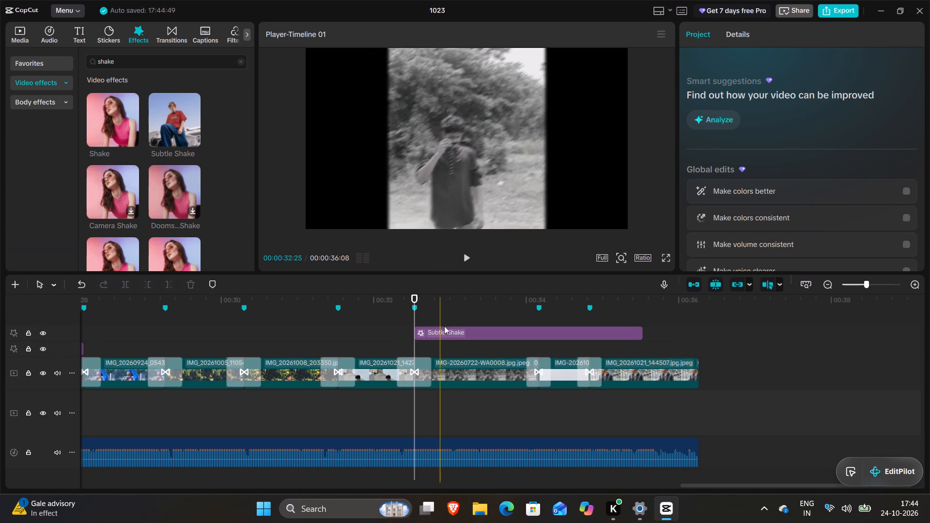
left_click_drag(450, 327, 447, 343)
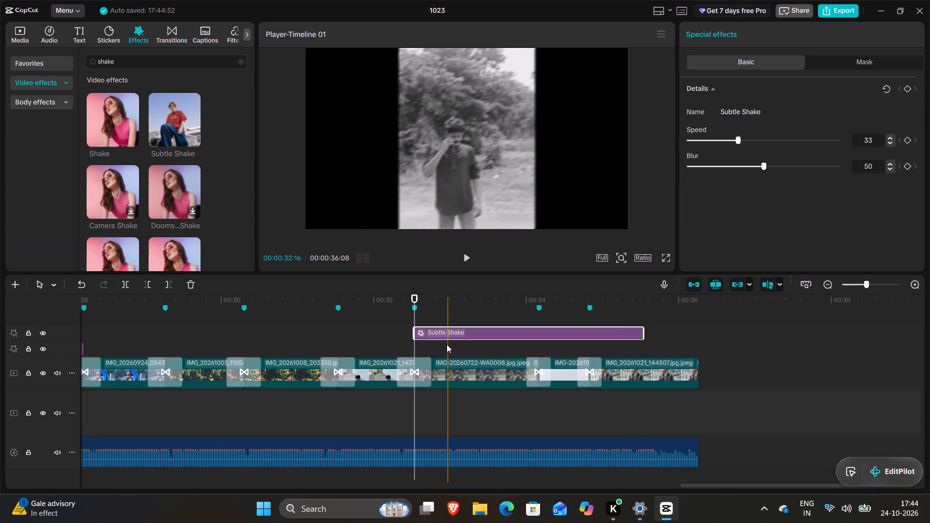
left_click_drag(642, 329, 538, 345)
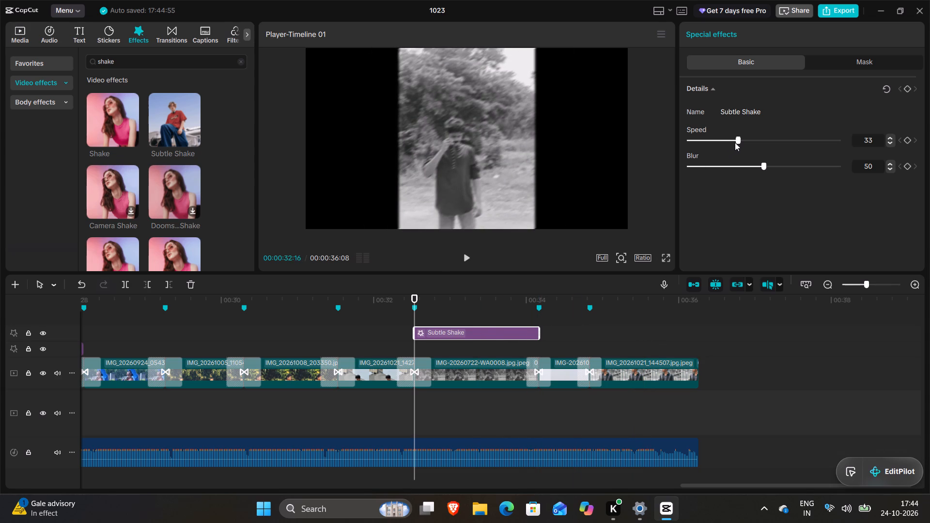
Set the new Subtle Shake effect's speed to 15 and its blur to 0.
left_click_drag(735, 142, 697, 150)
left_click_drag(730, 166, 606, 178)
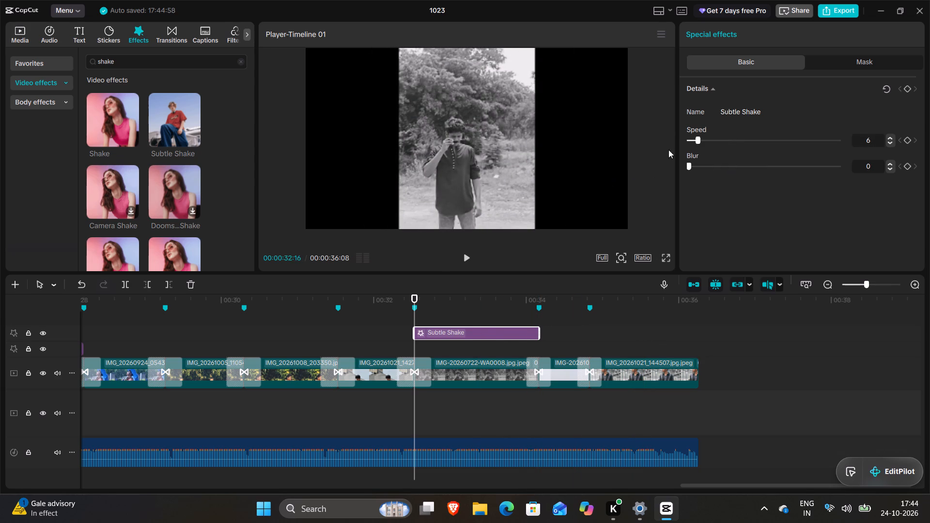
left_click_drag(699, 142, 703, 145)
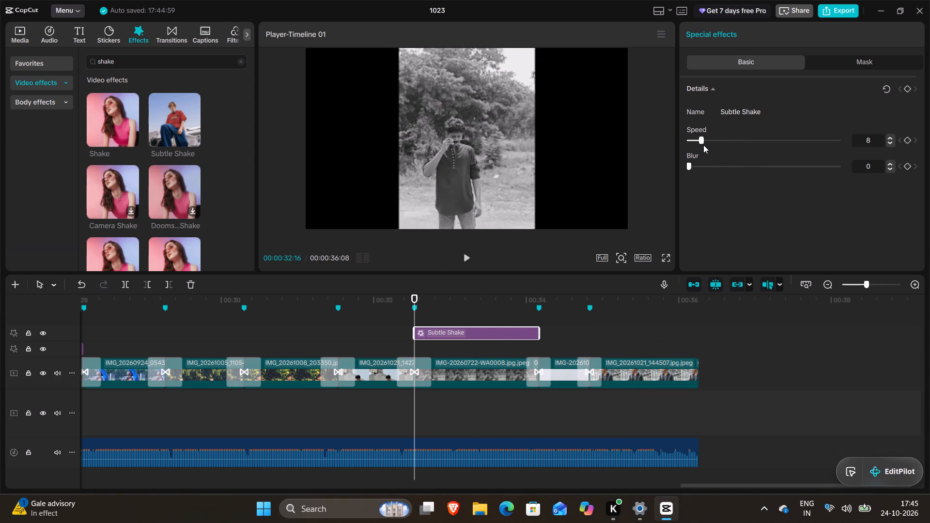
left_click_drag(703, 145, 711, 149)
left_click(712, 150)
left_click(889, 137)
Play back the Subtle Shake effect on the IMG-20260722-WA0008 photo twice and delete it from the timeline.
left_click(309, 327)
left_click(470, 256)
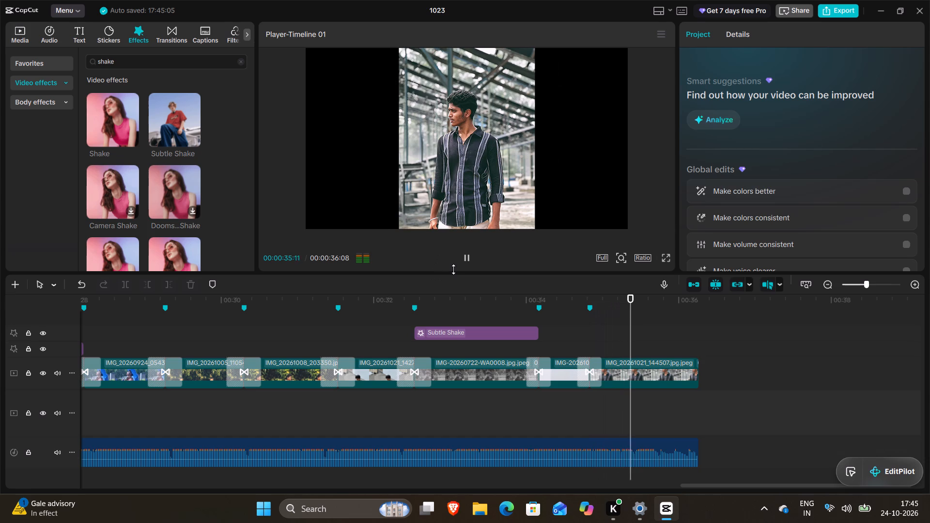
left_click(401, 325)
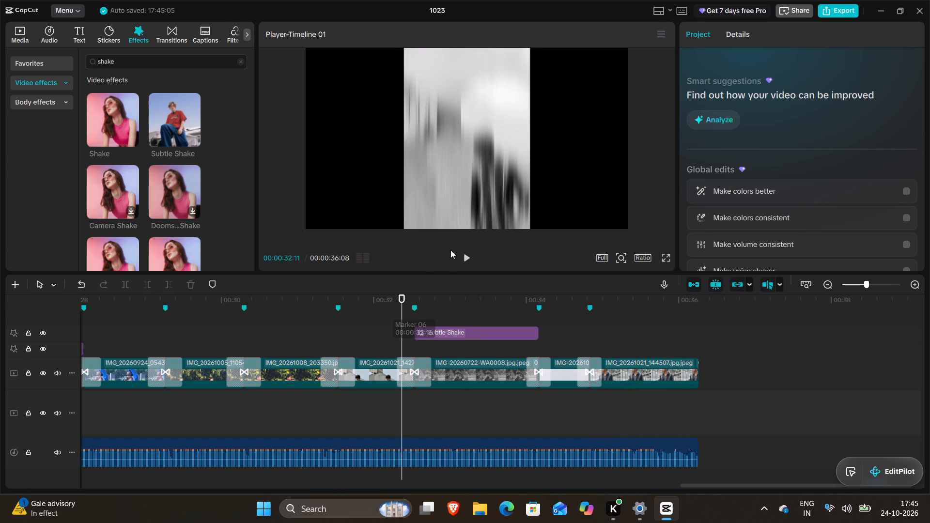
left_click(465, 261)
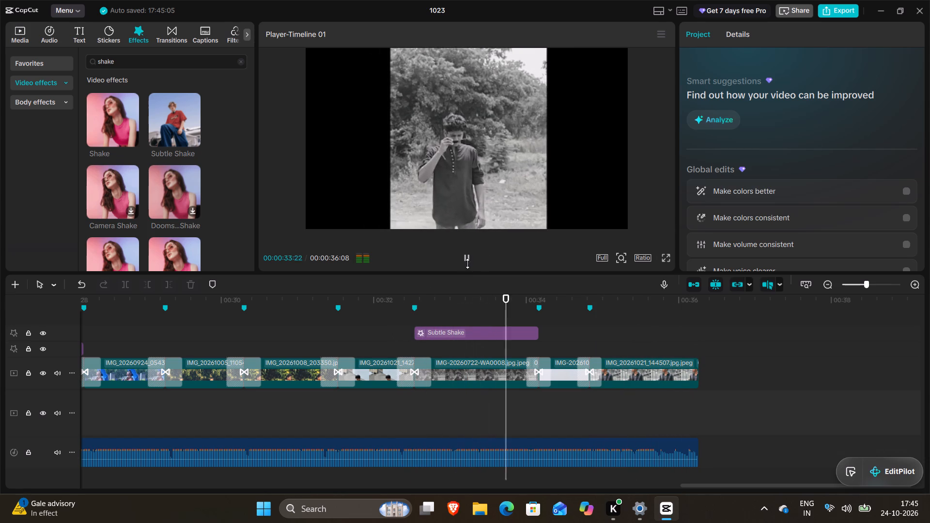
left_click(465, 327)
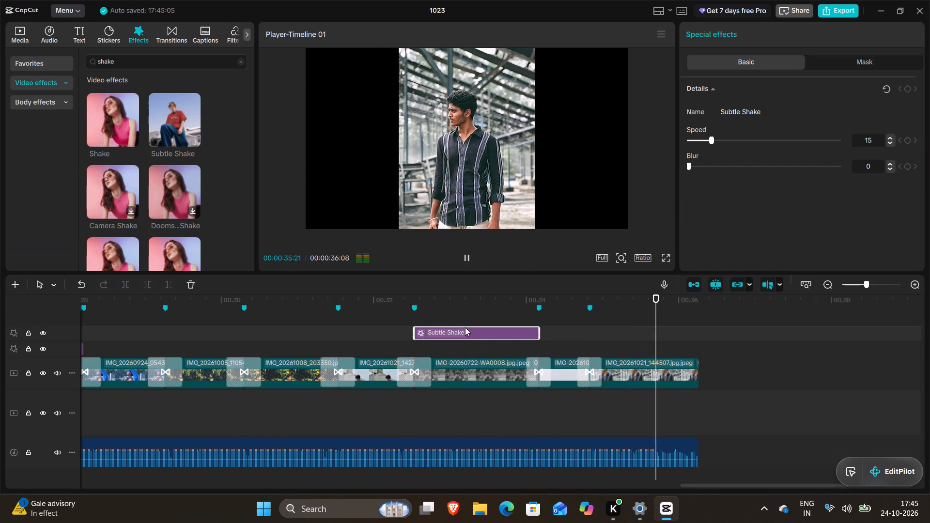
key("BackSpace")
Play the slideshow from 00:00:32:03 to the end to review the closing photos without an added effect.
left_click(382, 325)
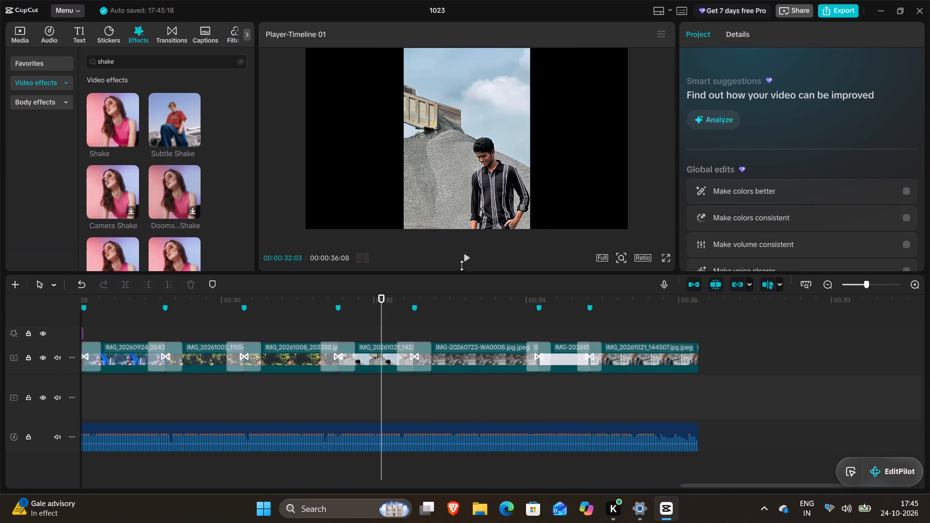
left_click(465, 261)
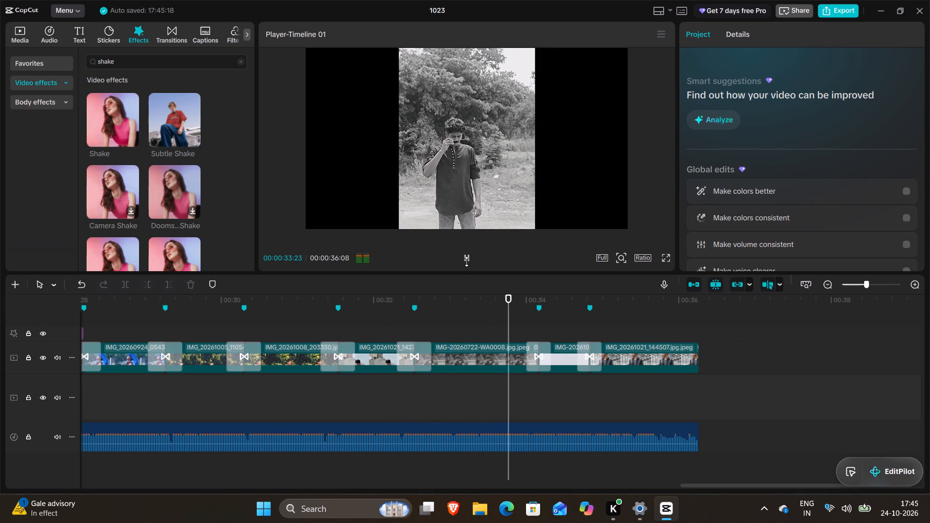
left_click(466, 261)
left_click(466, 261)
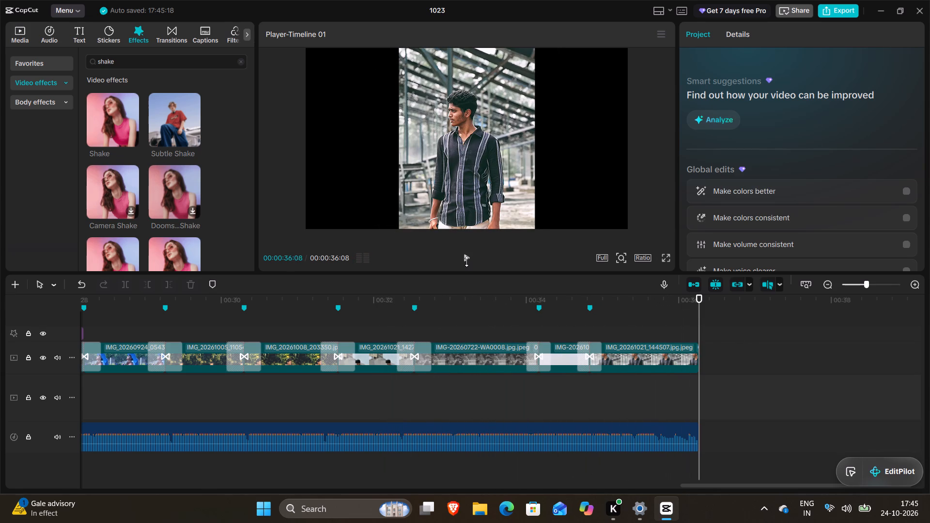
Return the playhead to the start of the timeline and start playing the whole slideshow from 00:00:00:00.
left_click(292, 323)
left_click_drag(292, 323, 0, 332)
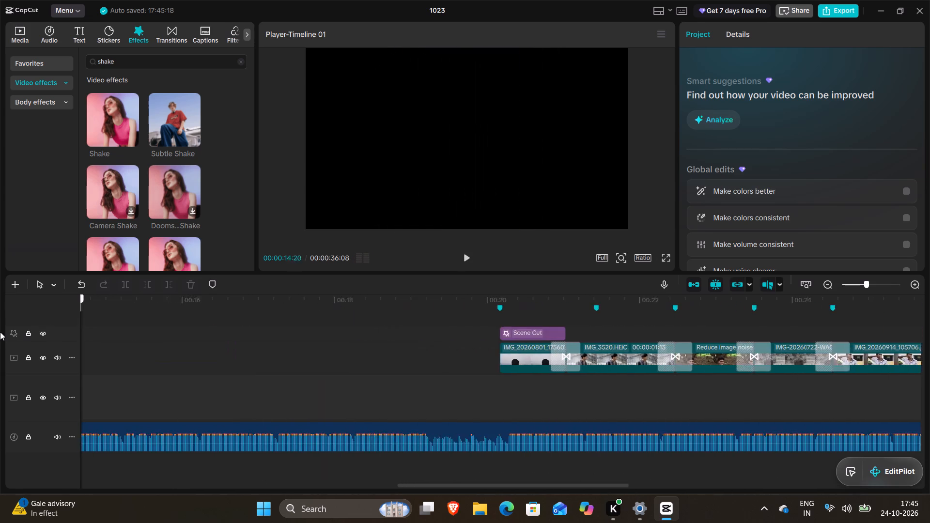
left_click_drag(0, 332, 0, 337)
left_click(469, 255)
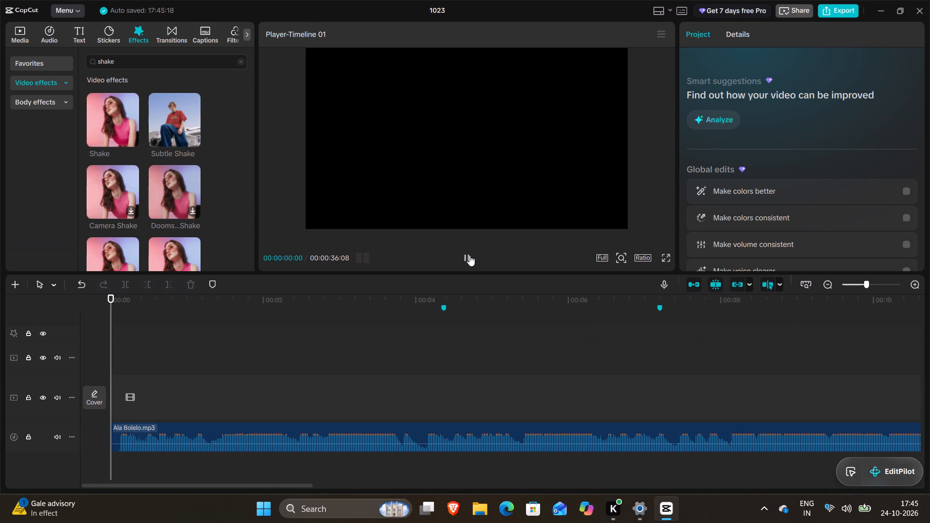
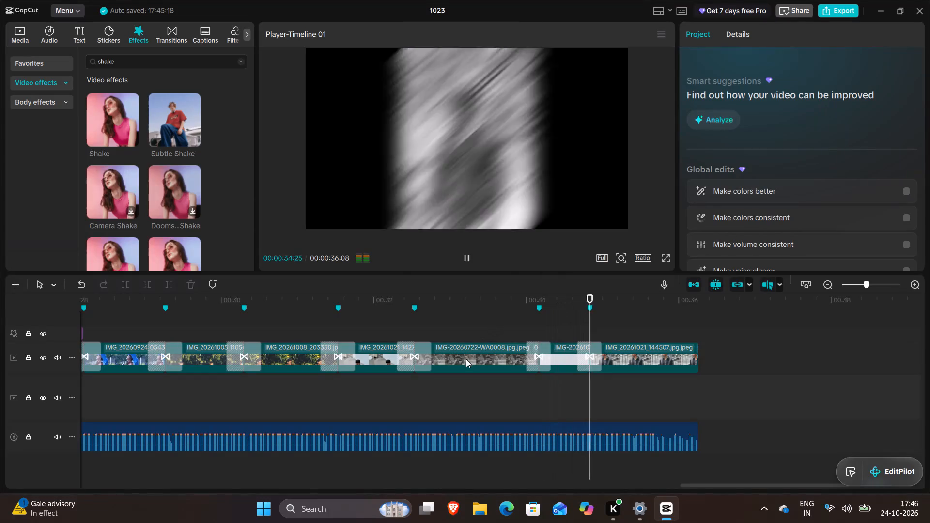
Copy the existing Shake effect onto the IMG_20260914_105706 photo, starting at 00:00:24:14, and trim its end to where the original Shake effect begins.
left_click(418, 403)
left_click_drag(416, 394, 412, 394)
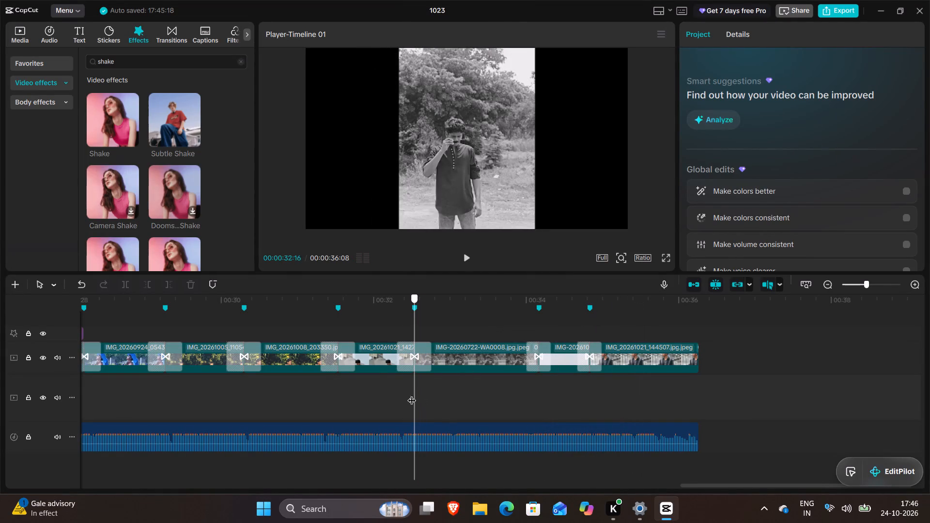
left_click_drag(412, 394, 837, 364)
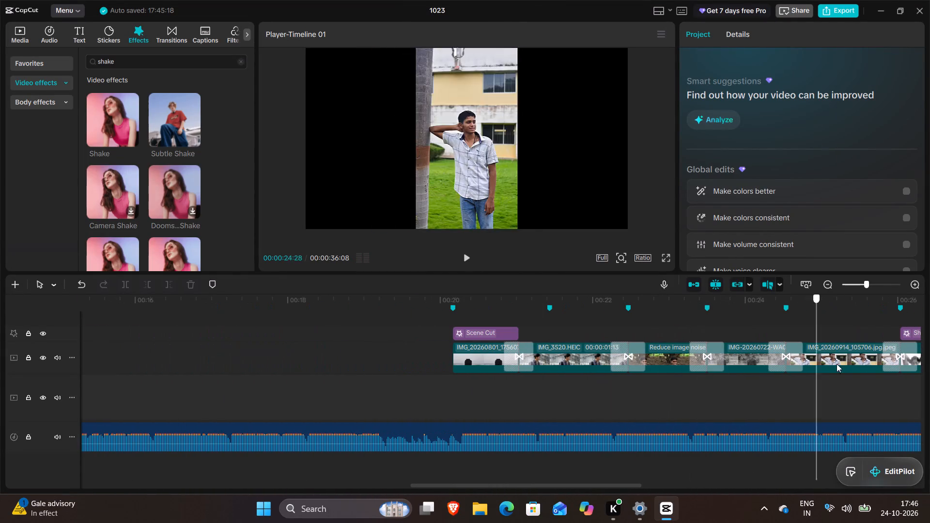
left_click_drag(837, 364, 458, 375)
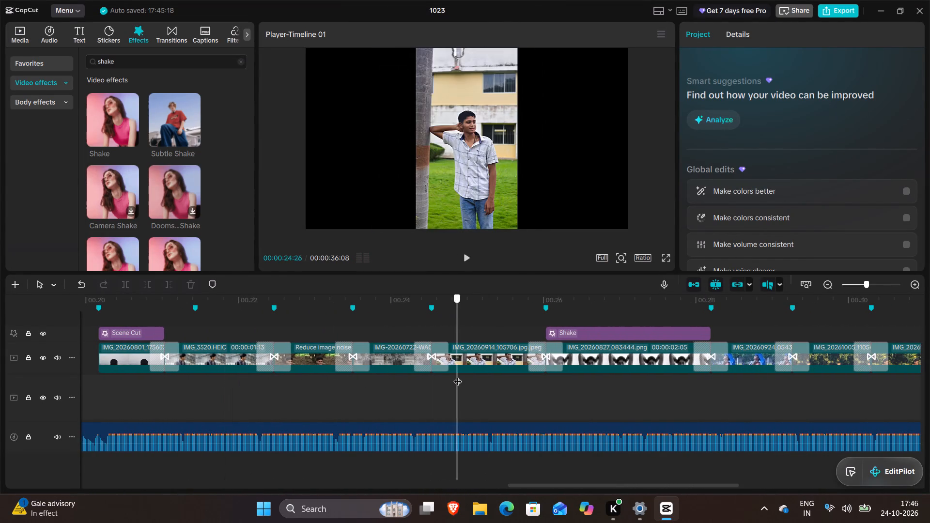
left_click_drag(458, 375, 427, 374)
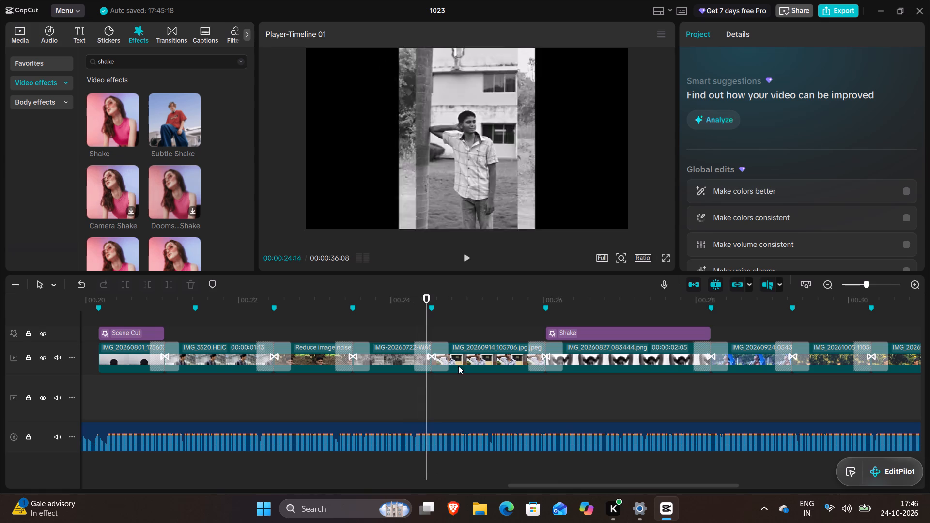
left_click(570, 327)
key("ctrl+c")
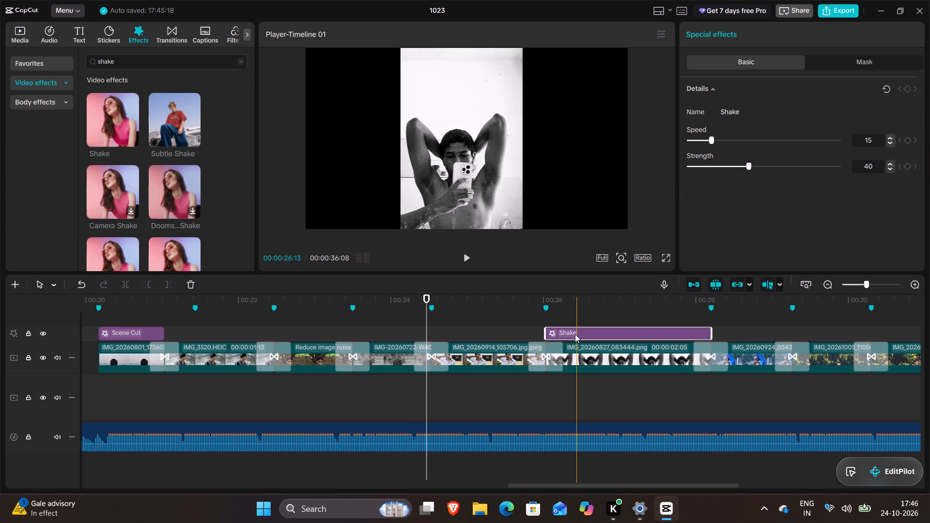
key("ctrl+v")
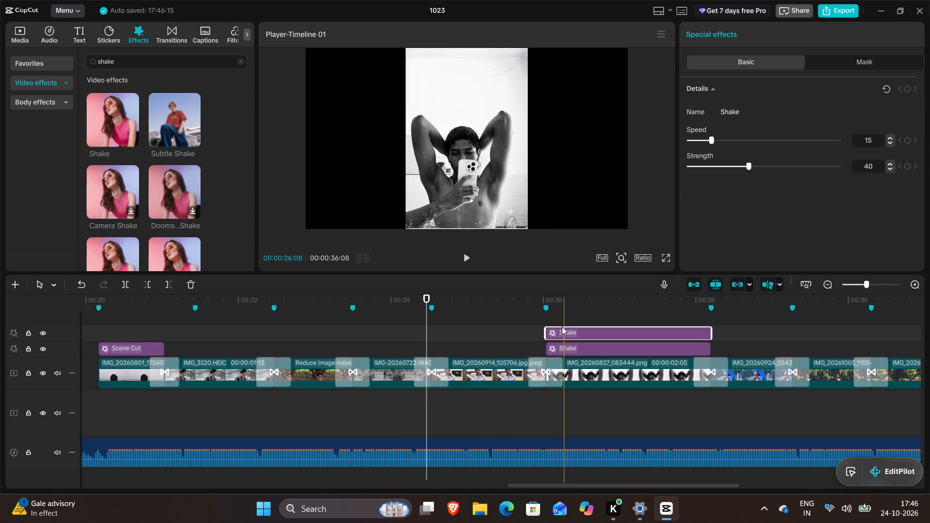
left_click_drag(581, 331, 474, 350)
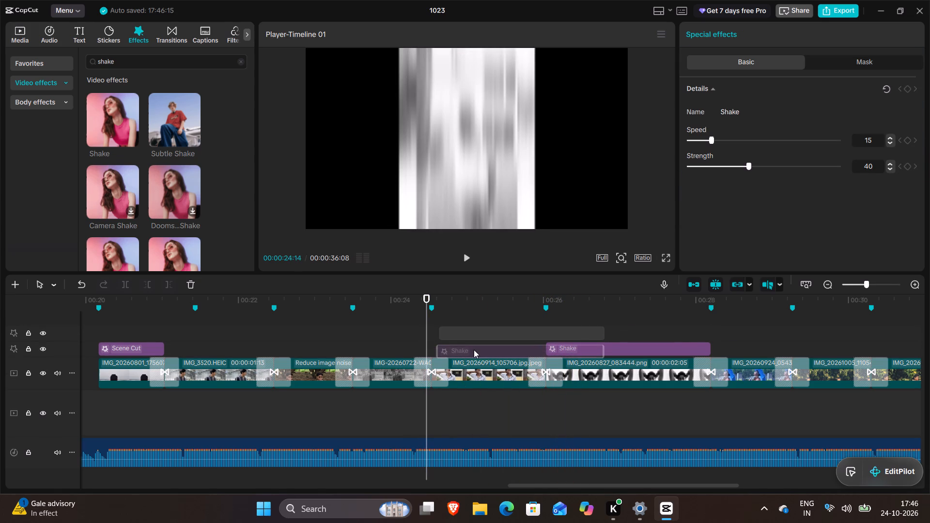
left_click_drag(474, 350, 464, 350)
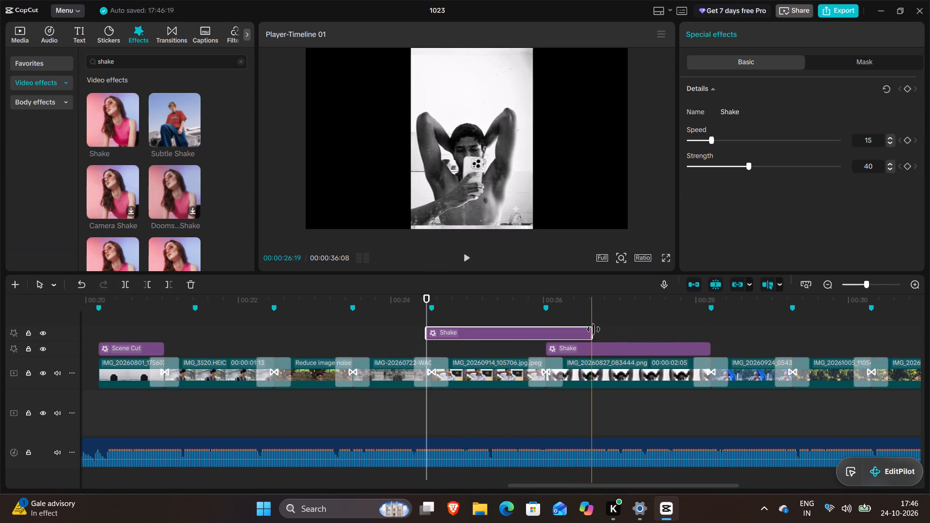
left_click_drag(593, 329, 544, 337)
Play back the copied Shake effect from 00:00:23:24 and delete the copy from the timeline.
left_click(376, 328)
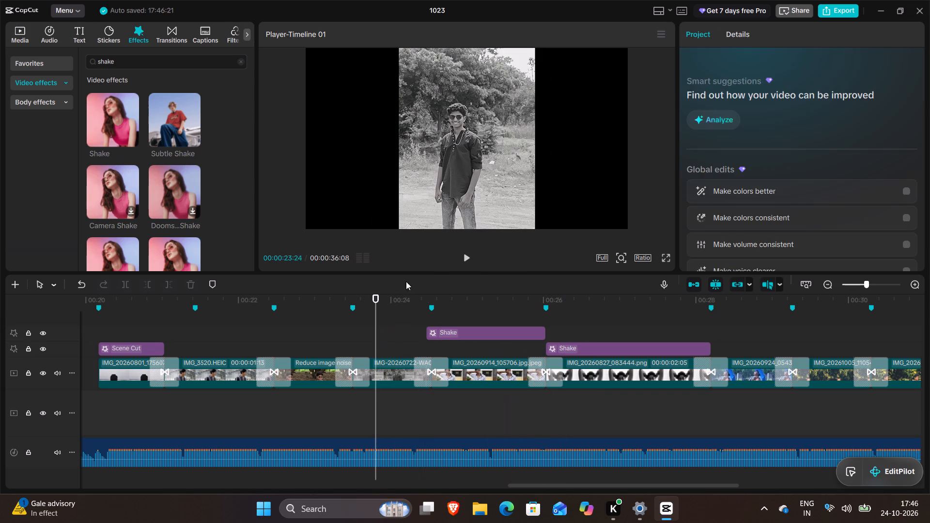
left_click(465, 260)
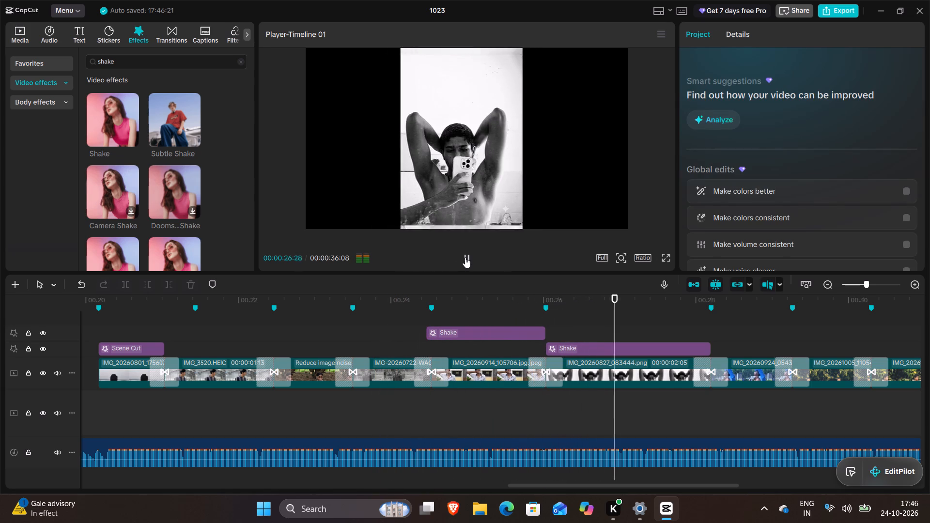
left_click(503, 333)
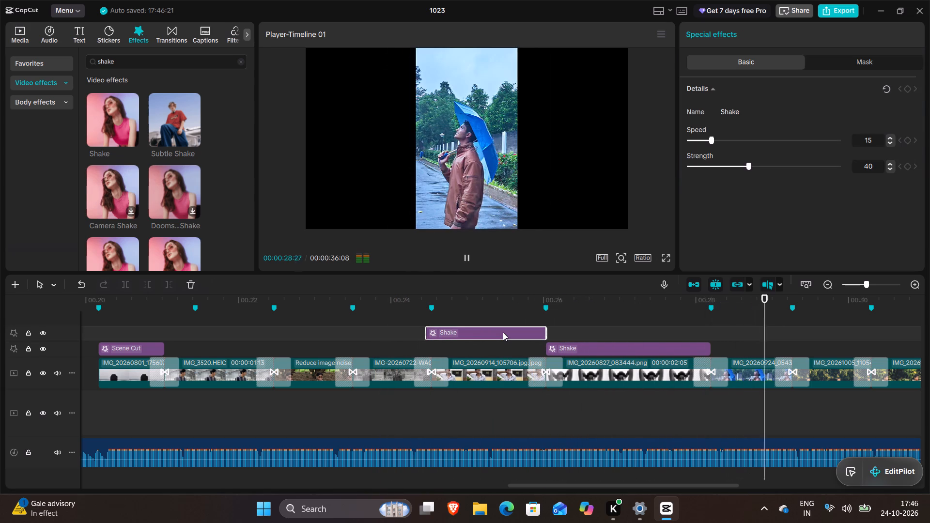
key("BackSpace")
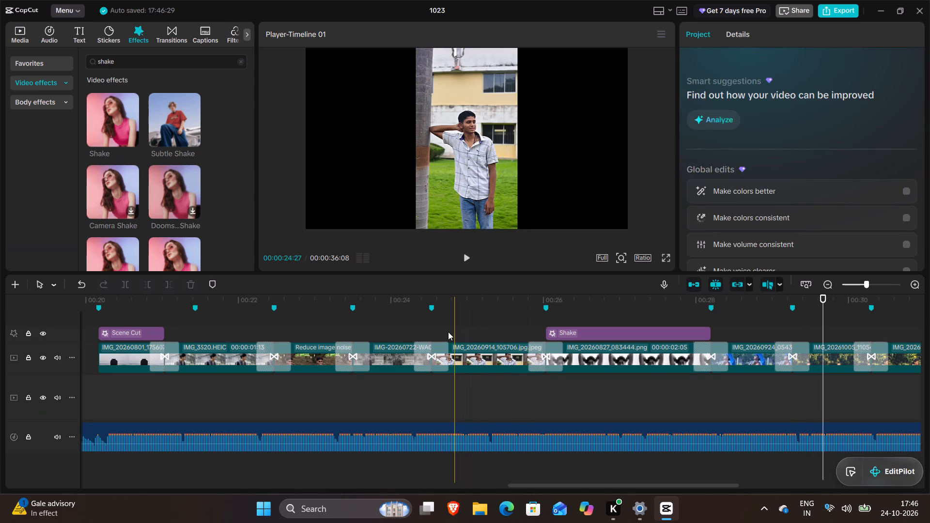
Add the Doomsday Shake effect over the IMG_20260914_105706 photo from its starting beat marker and trim its end to the next beat marker.
left_click(162, 173)
left_click_drag(163, 173, 170, 172)
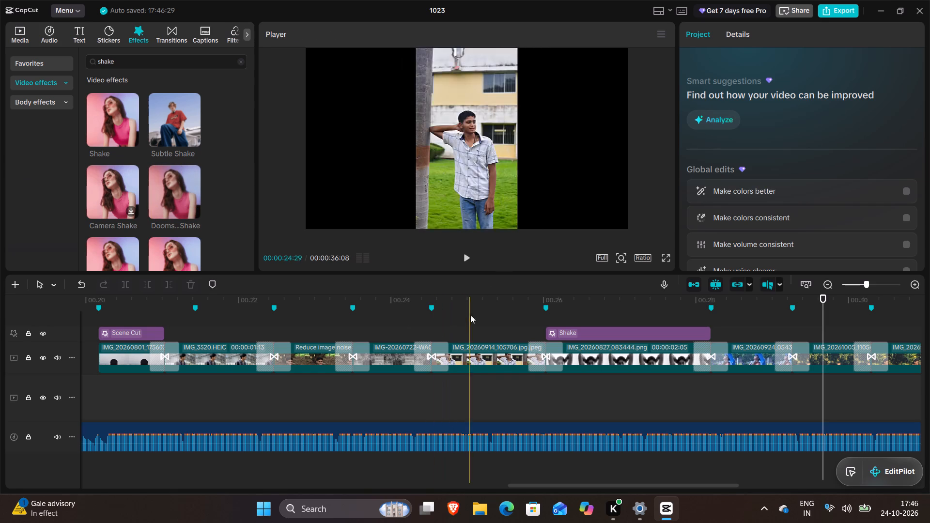
left_click_drag(170, 176, 444, 333)
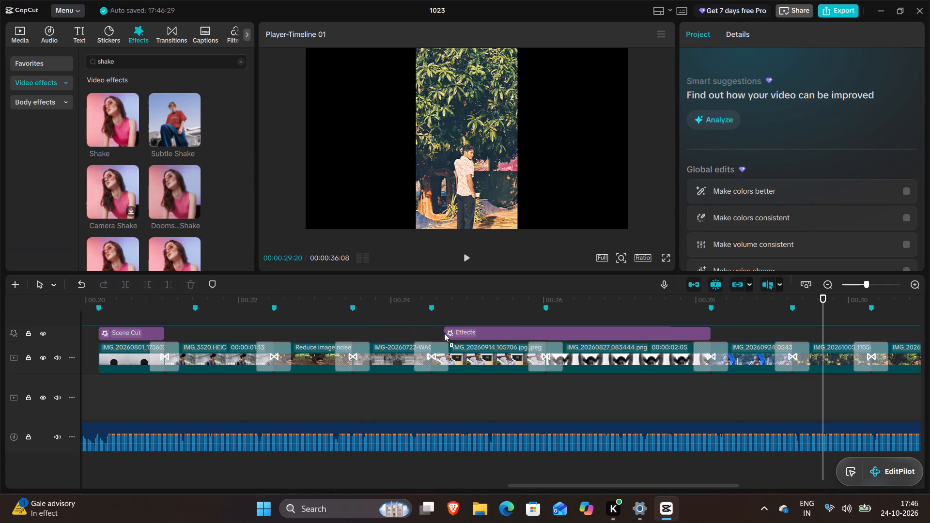
left_click_drag(444, 333, 432, 333)
left_click_drag(661, 328, 543, 333)
Play back the Doomsday Shake effect on the IMG_20260914_105706 photo from just before its start.
left_click(413, 332)
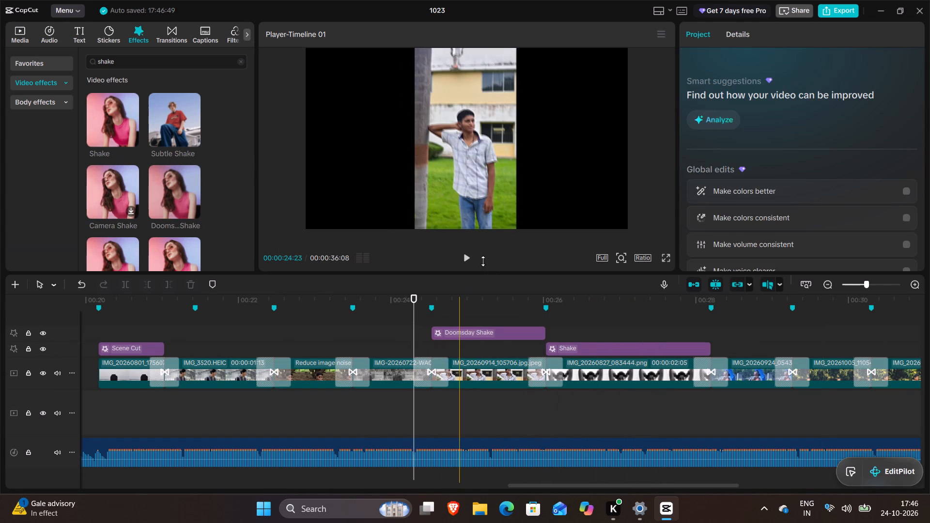
left_click(465, 256)
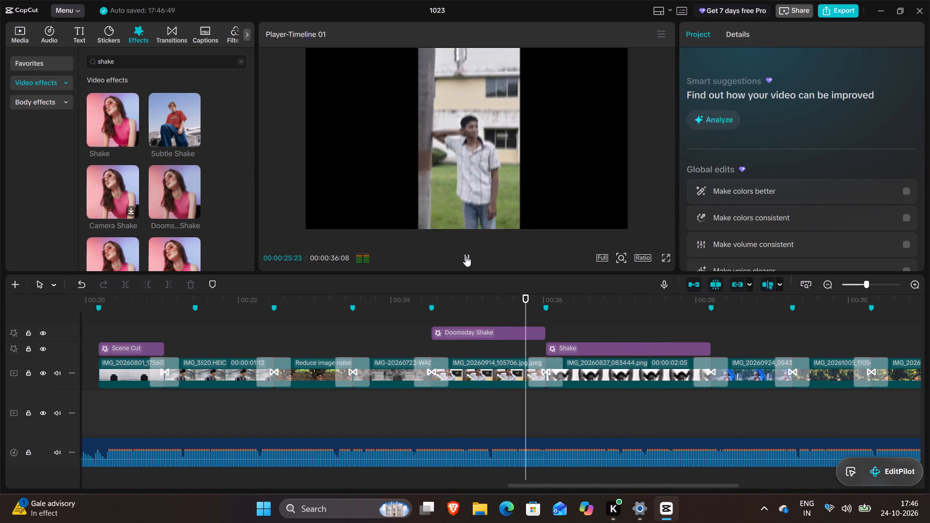
left_click(465, 256)
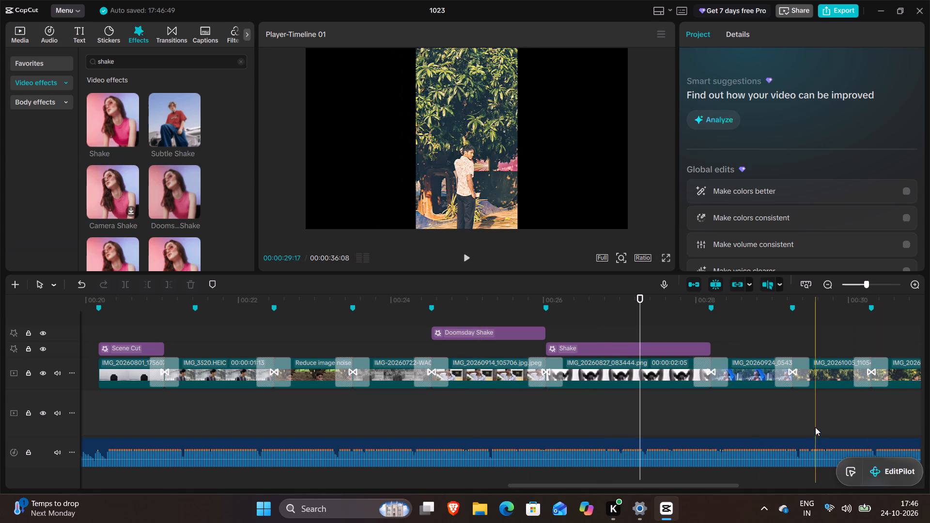
Find the IMG_20261008_203350 photo in the imported media and add it on a new track above Doomsday Shake, starting at 00:00:24:16.
left_click(809, 412)
left_click_drag(809, 412, 929, 412)
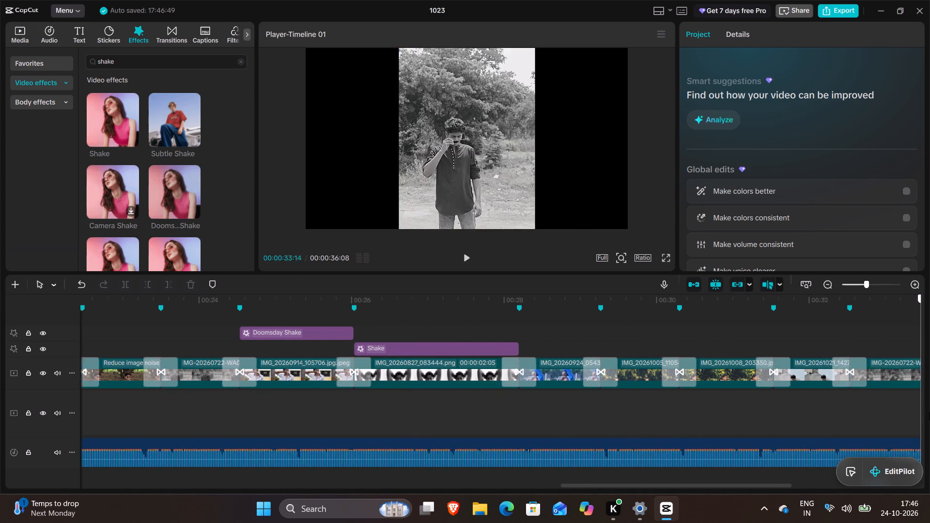
left_click_drag(929, 412, 650, 395)
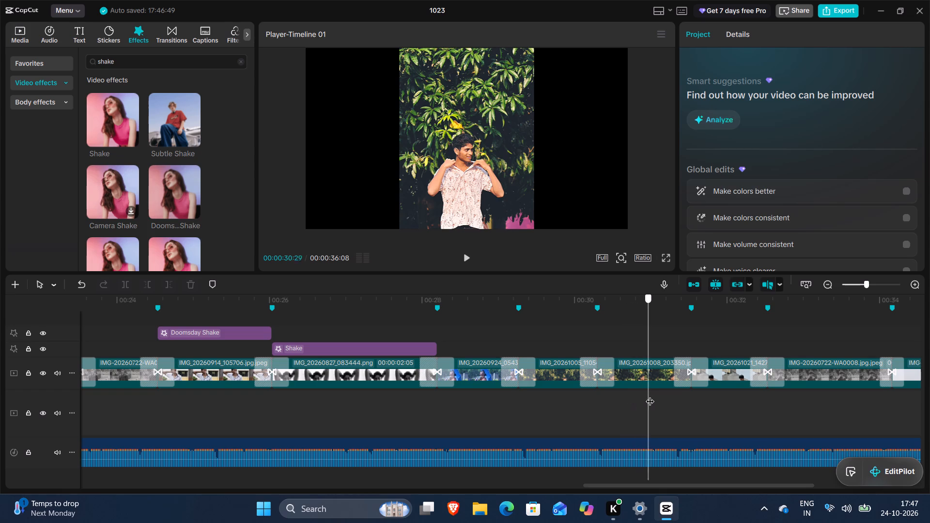
left_click_drag(650, 395, 670, 396)
left_click(651, 379)
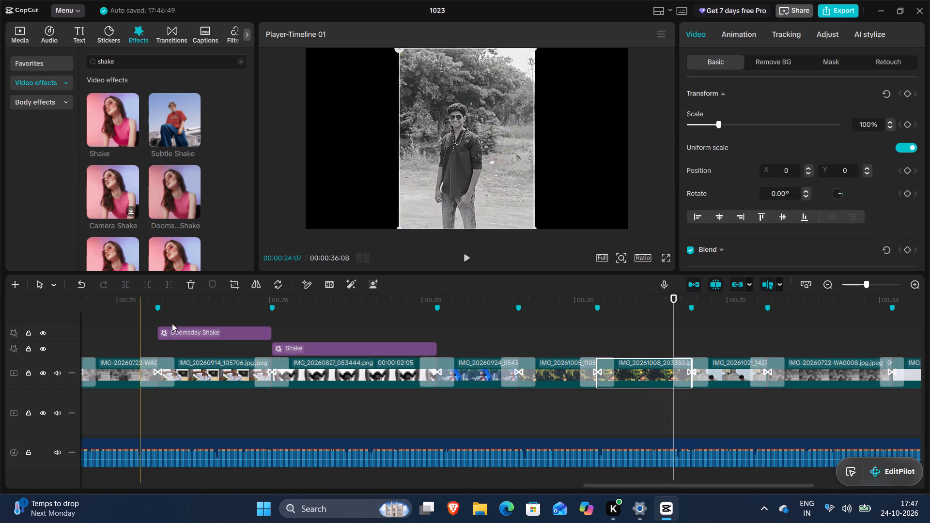
left_click(44, 32)
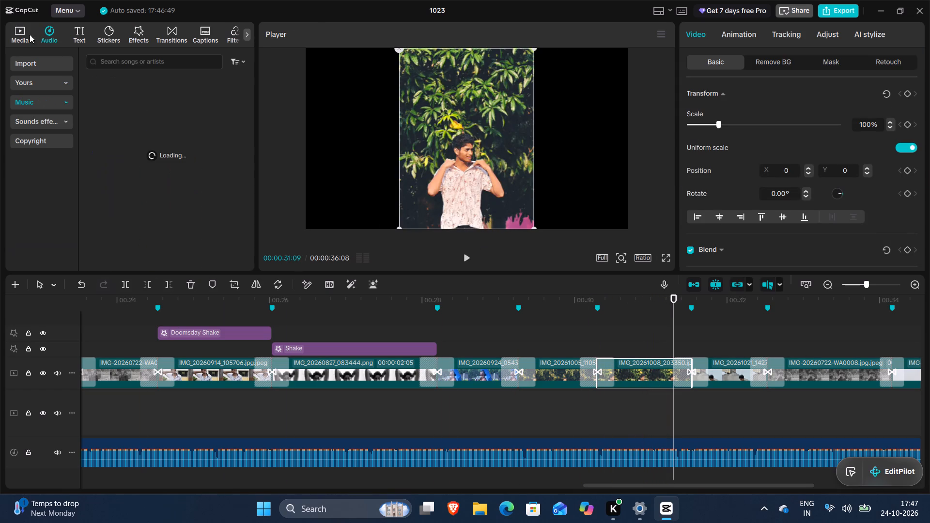
left_click(25, 34)
scroll(184, 179, "down", 3)
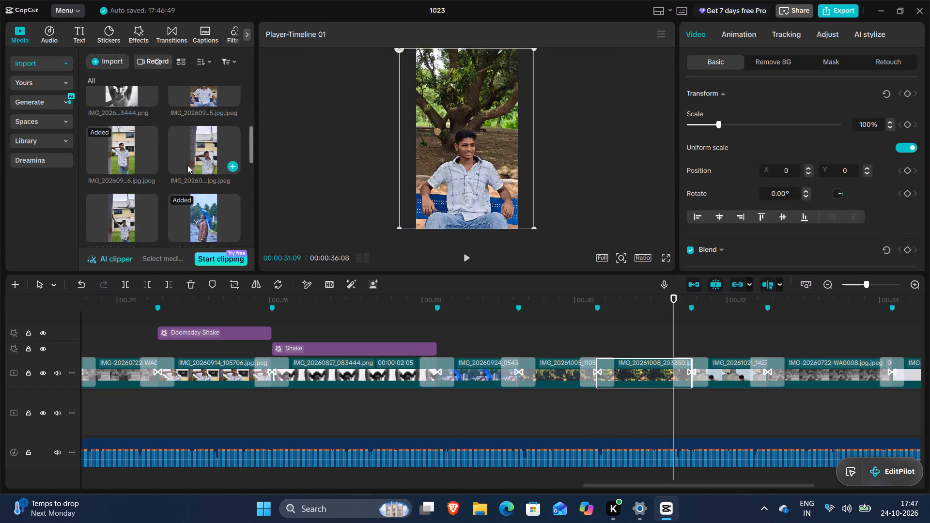
scroll(185, 165, "down", 3)
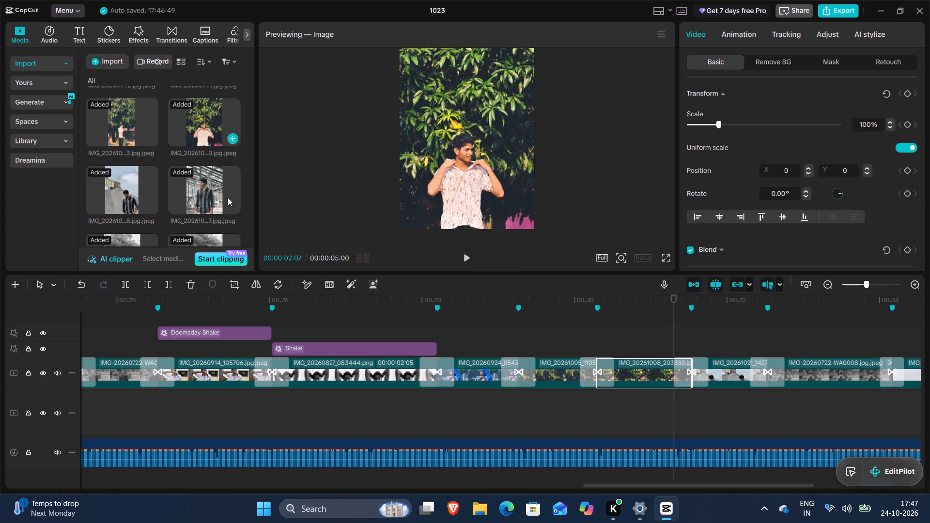
left_click(149, 320)
left_click_drag(149, 321, 145, 325)
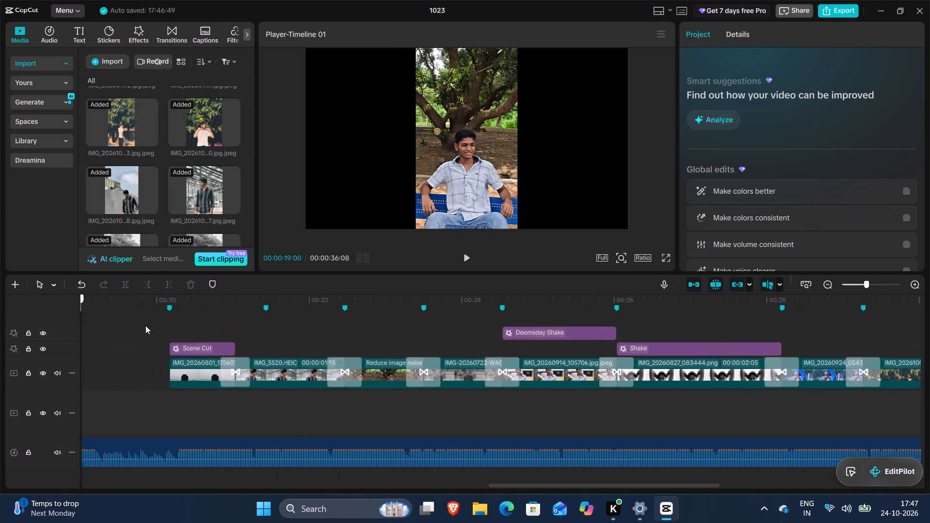
left_click_drag(145, 325, 541, 337)
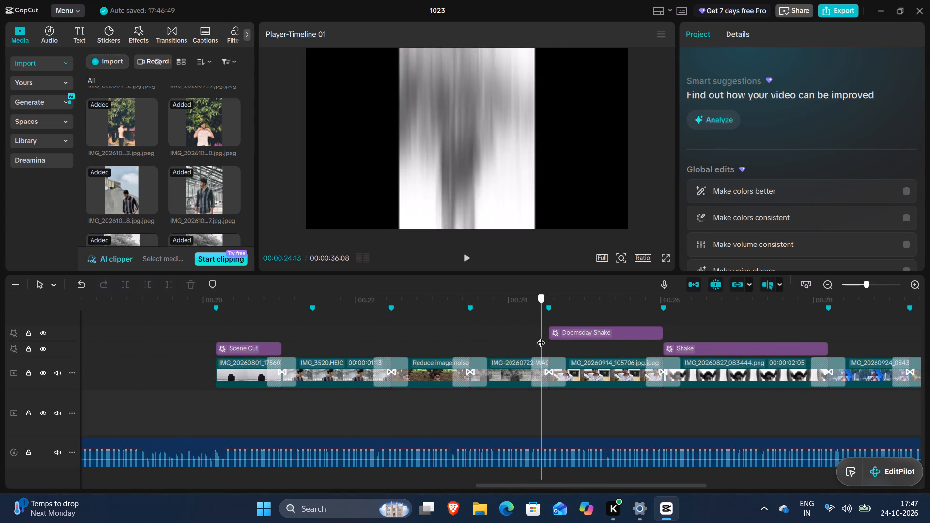
left_click_drag(541, 337, 550, 338)
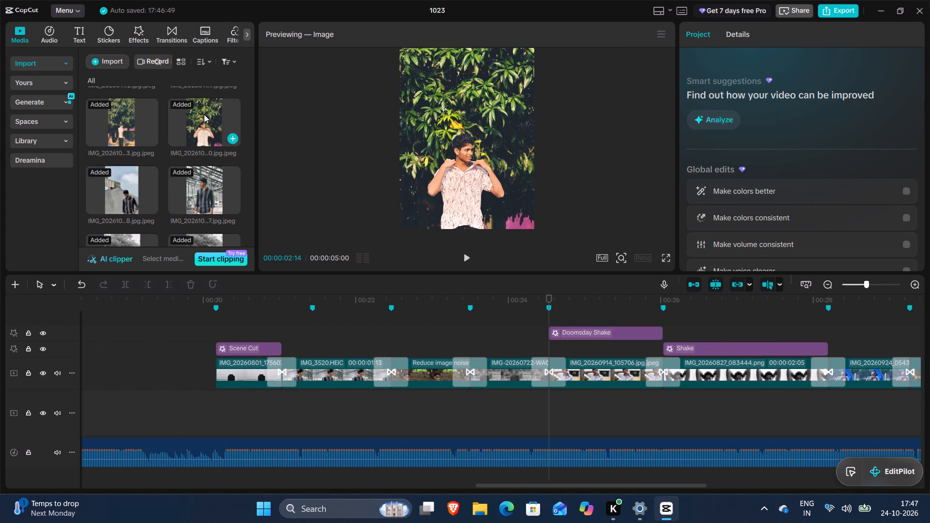
left_click_drag(204, 114, 550, 318)
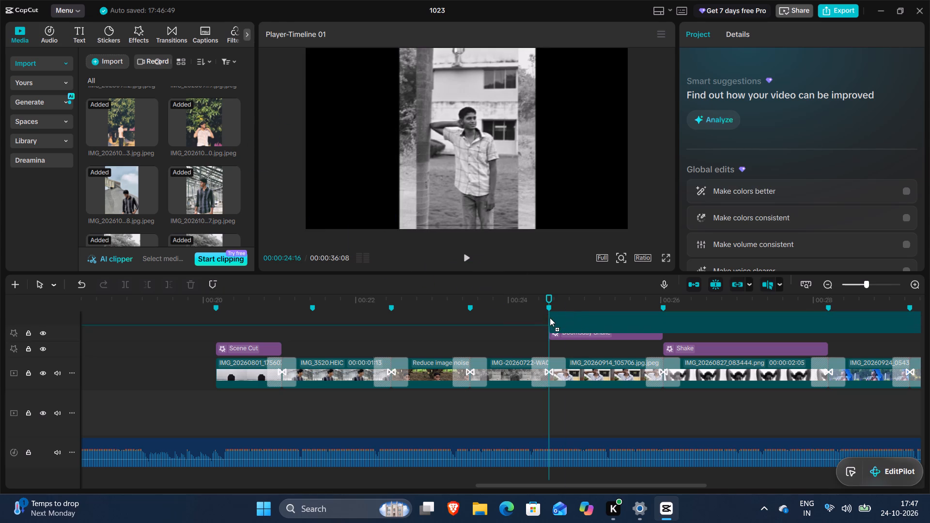
left_click_drag(550, 318, 549, 315)
Trim the overlaid IMG_20261008_203350 photo to end at the beat marker at 00:00:26:01, removing everything after it.
left_click(750, 333)
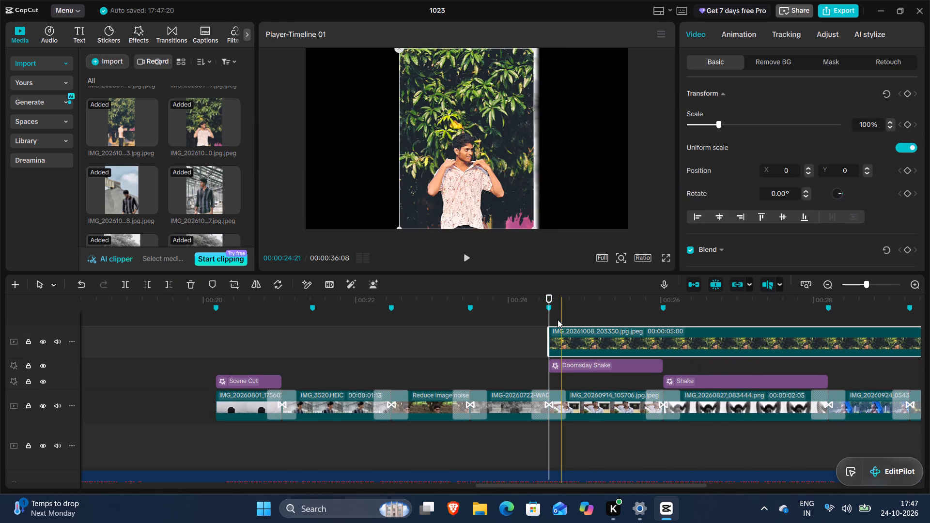
left_click_drag(546, 315, 557, 316)
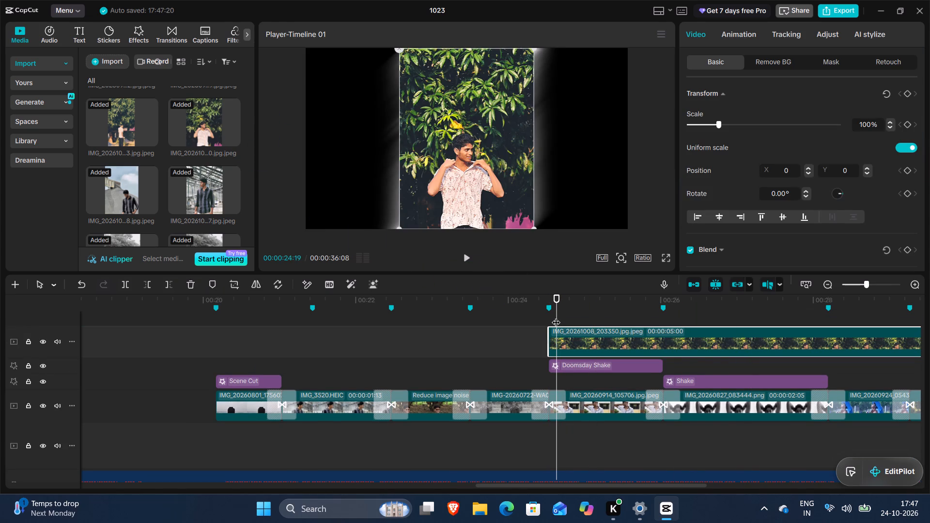
left_click_drag(555, 313, 562, 314)
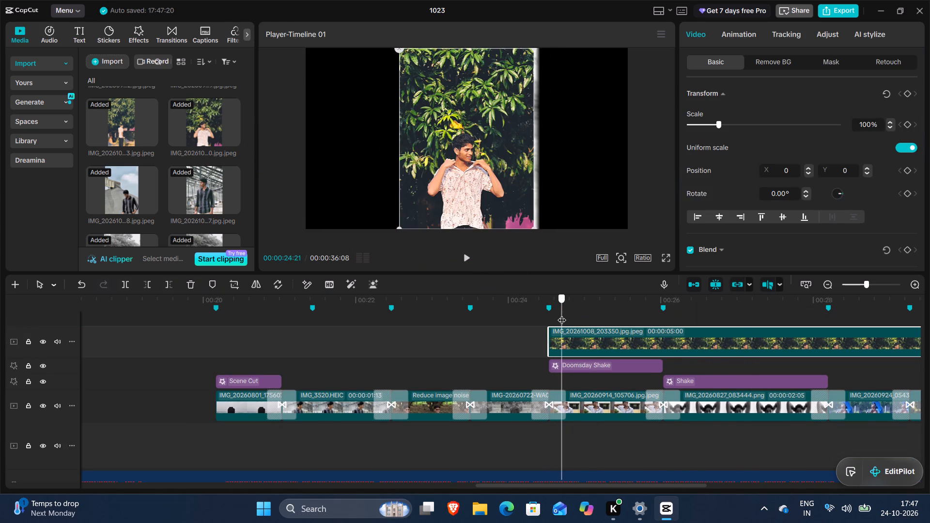
left_click_drag(562, 314, 579, 320)
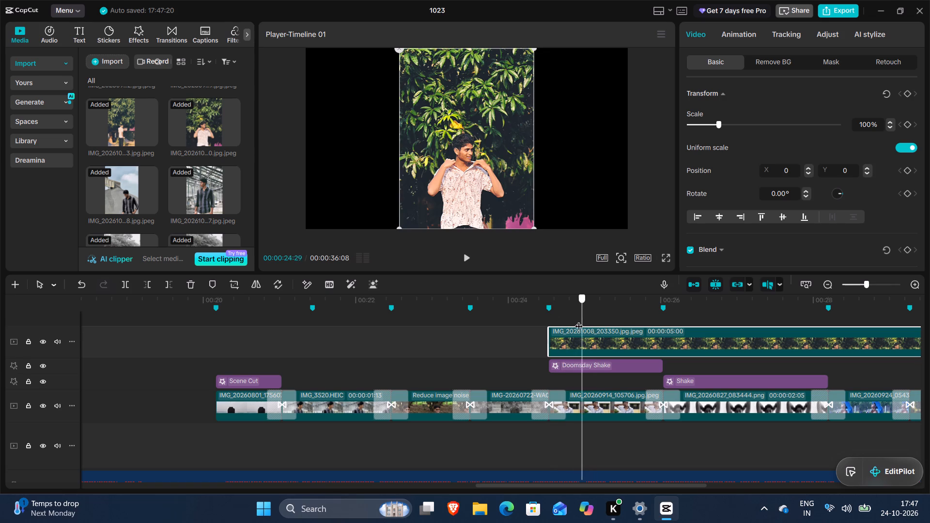
left_click_drag(579, 320, 653, 327)
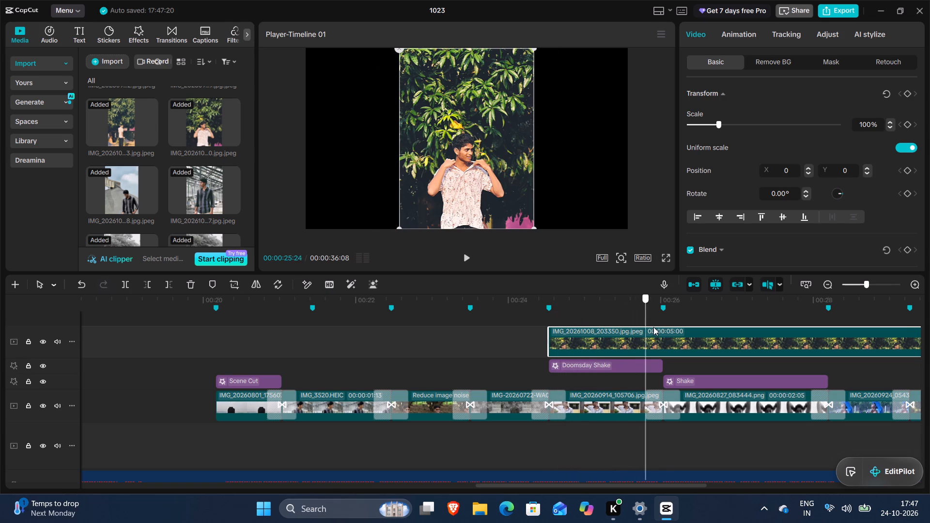
left_click_drag(653, 327, 665, 329)
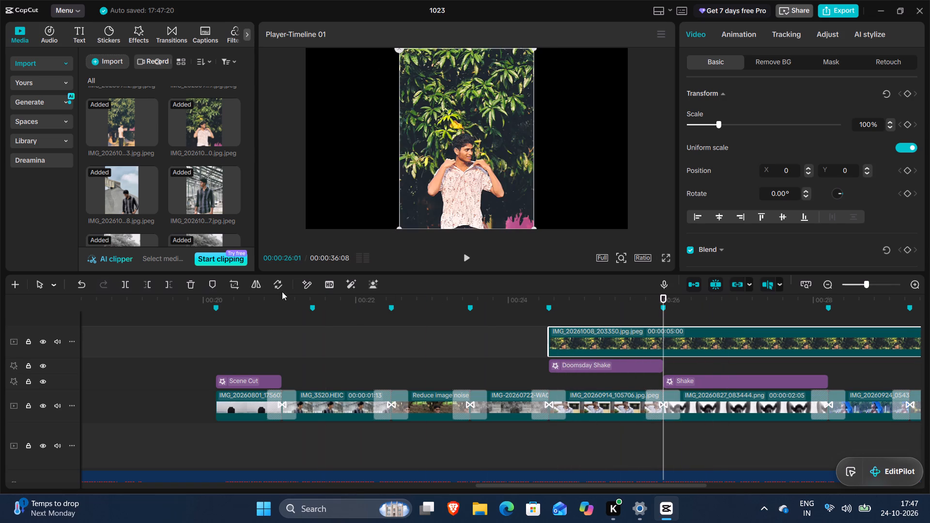
left_click(166, 282)
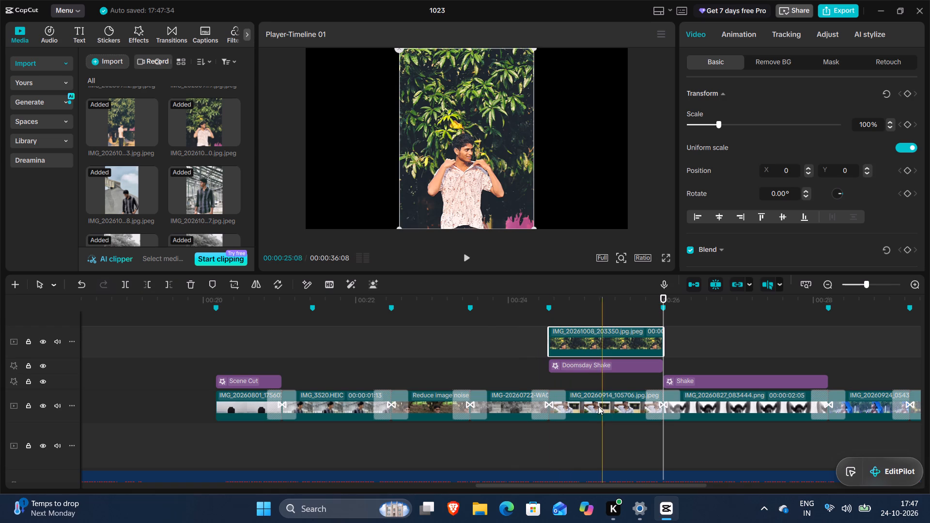
Play back the overlaid IMG_20261008_203350 photo from before the 00:00:24:16 beat marker.
left_click(380, 342)
left_click(465, 257)
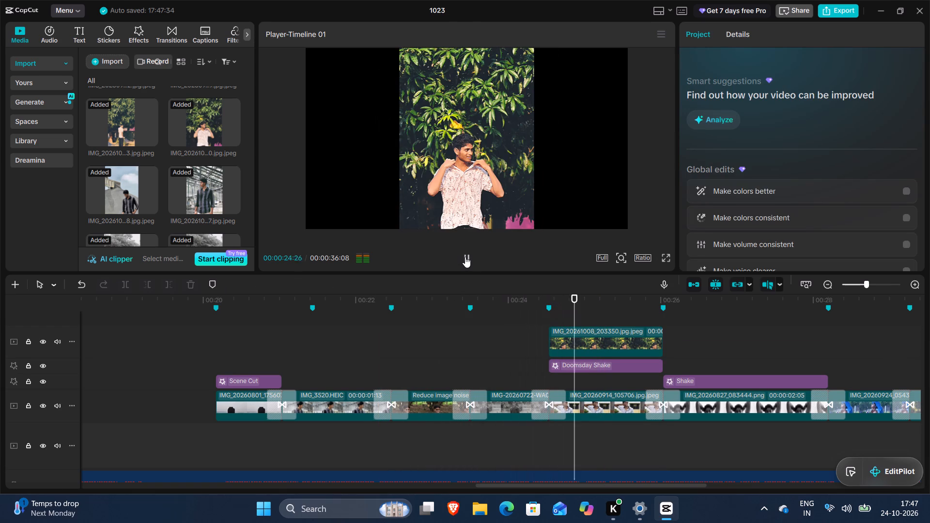
left_click(465, 257)
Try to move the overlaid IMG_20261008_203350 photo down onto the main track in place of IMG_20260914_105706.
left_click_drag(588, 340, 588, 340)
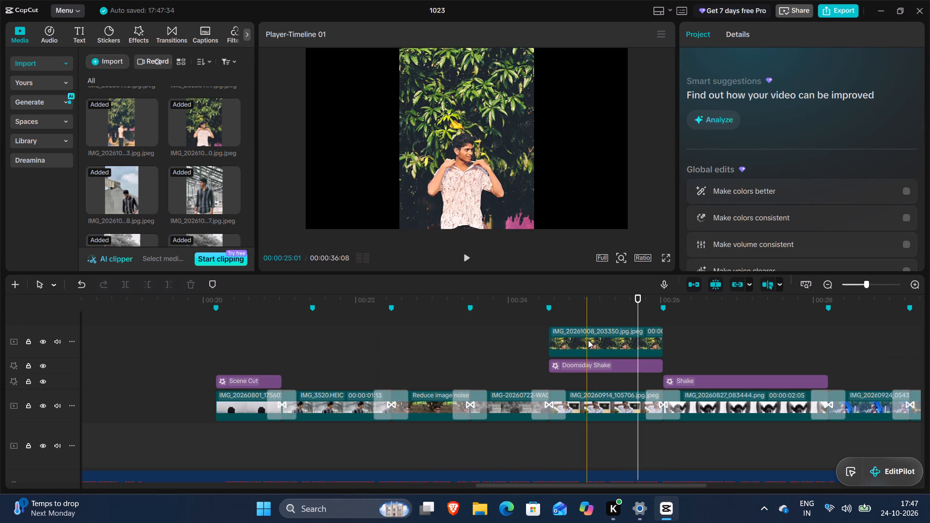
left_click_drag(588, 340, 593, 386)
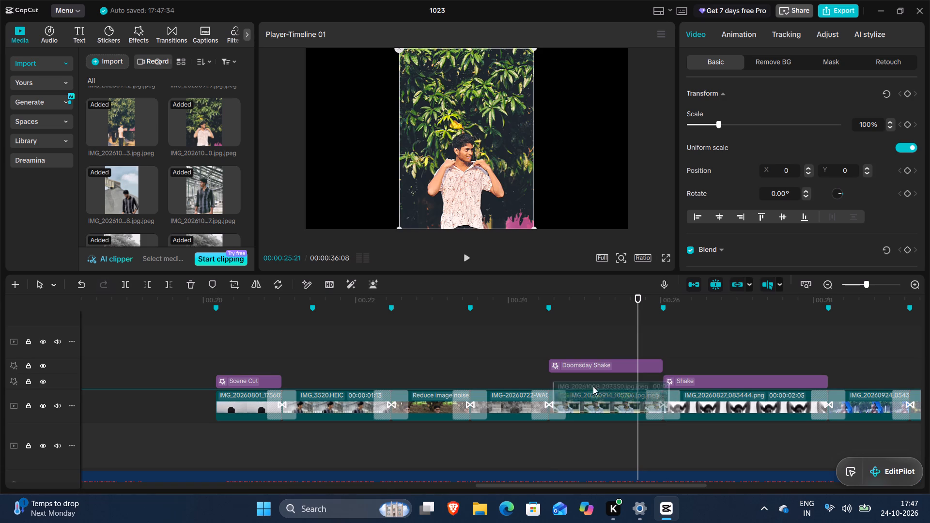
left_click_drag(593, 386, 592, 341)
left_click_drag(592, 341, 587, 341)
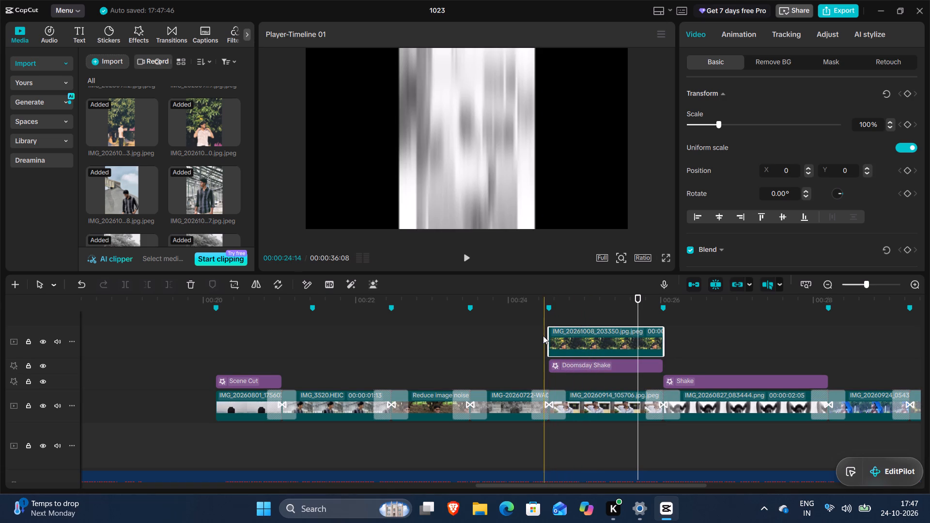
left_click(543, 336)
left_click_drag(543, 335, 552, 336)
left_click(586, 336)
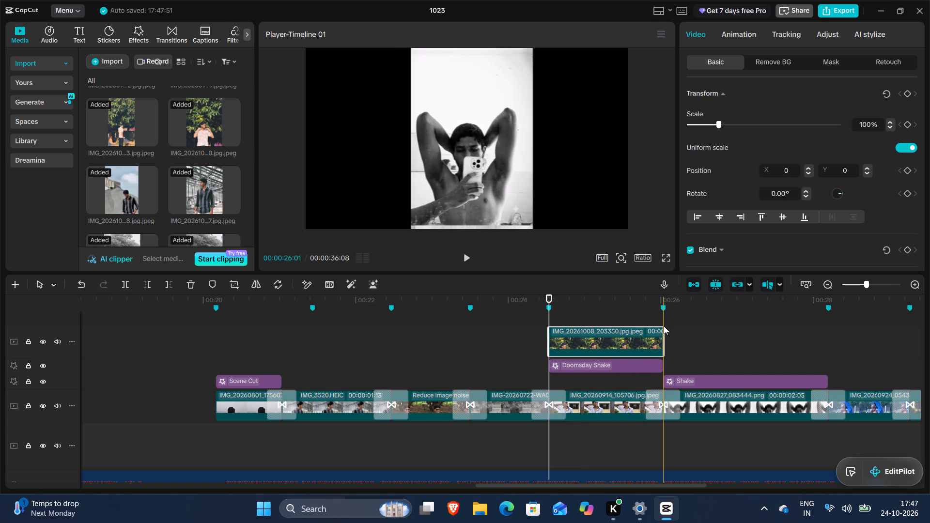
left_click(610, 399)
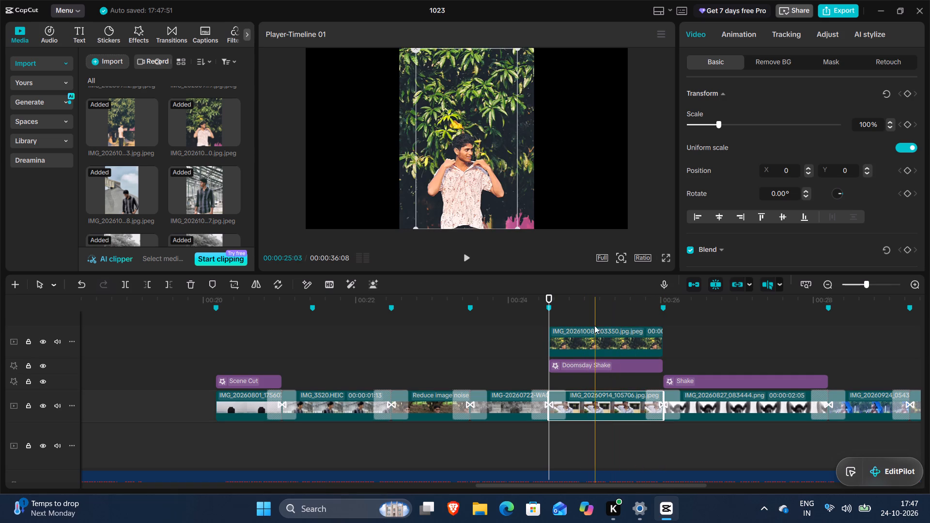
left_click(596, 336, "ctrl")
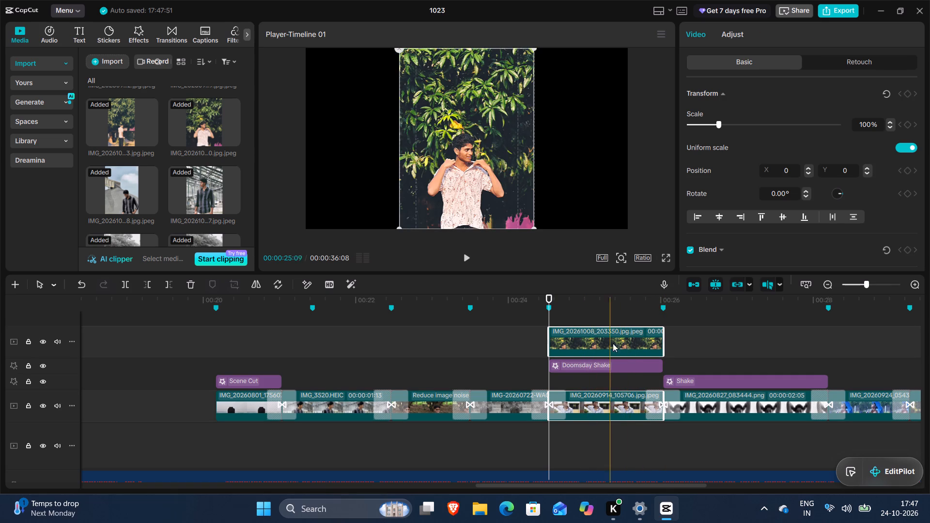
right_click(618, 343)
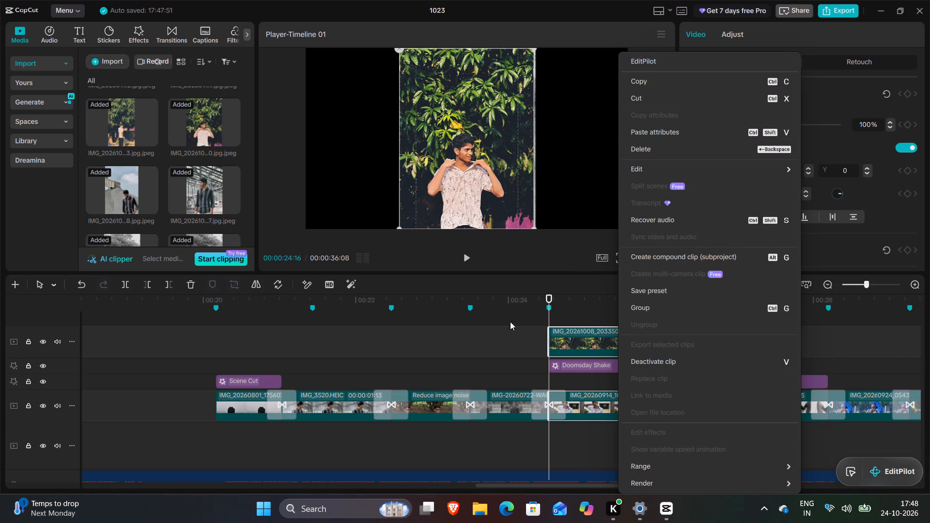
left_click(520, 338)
Move the IMG_20260914_105706 photo off the main track to an upper track, starting just after the 00:00:26:01 beat marker.
left_click(580, 348)
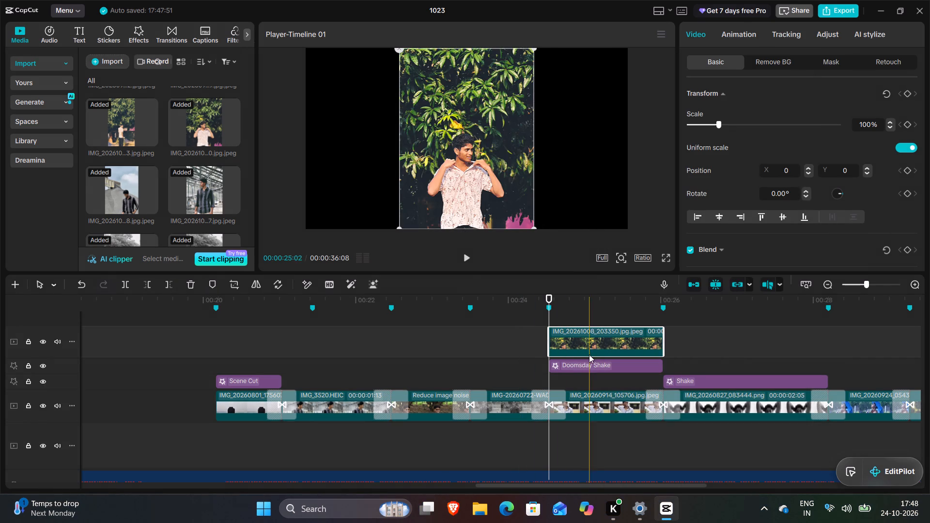
left_click(594, 347)
left_click_drag(589, 395, 595, 368)
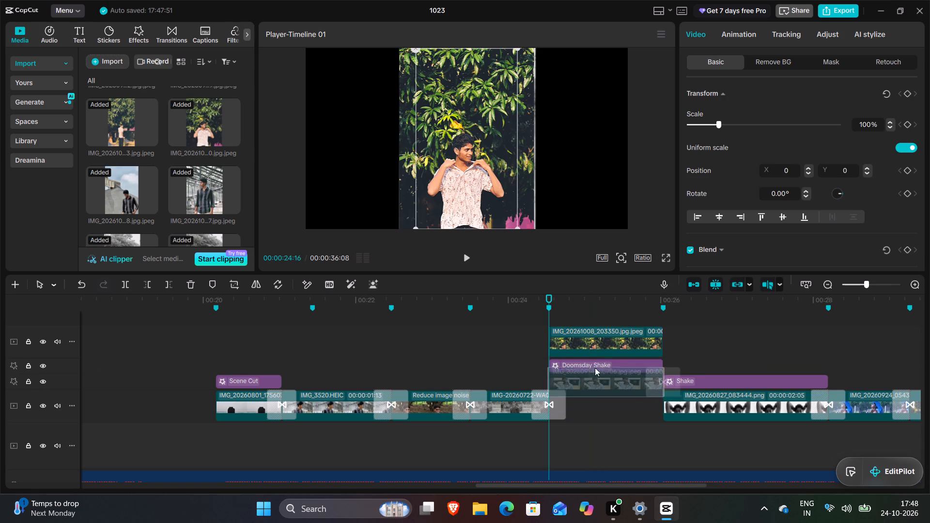
left_click_drag(595, 368, 728, 336)
Place the IMG_20261008_203350 photo in the main-track gap at 00:00:24:16 and trim its end to the 00:00:26:01 beat marker.
left_click_drag(631, 338, 636, 396)
scroll(616, 369, "down", 2)
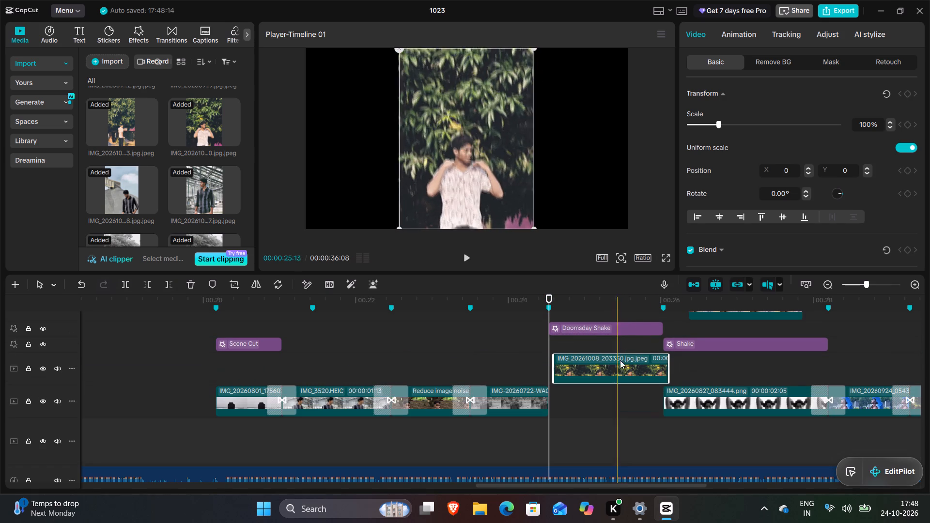
left_click_drag(634, 366, 627, 366)
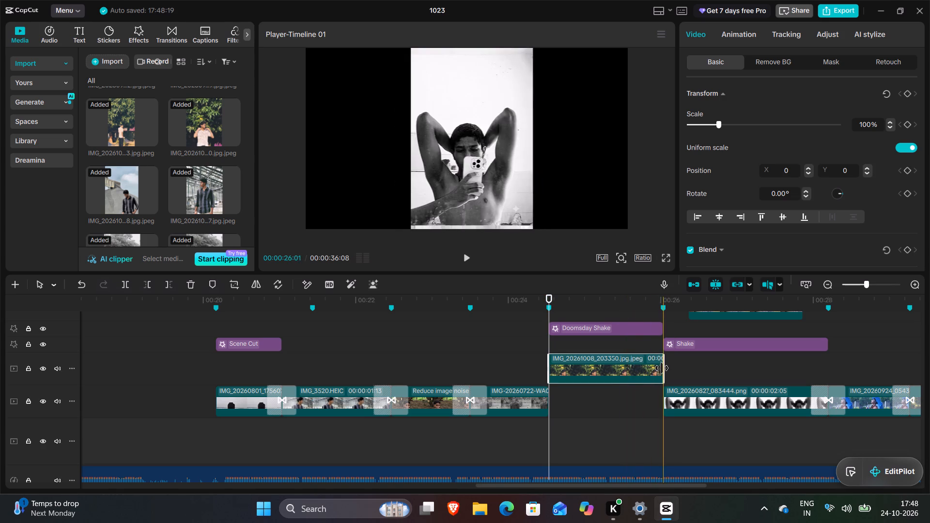
left_click_drag(662, 368, 652, 369)
left_click_drag(627, 369, 628, 401)
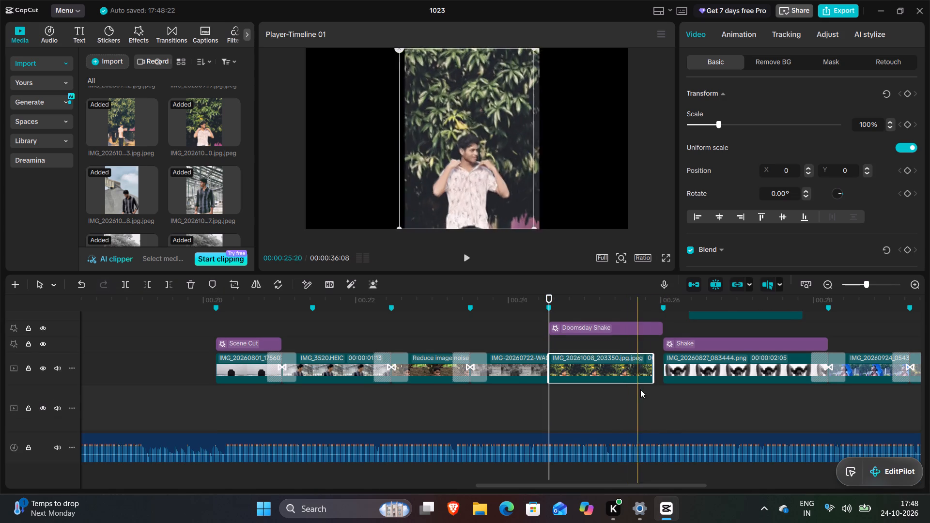
left_click_drag(653, 366, 660, 369)
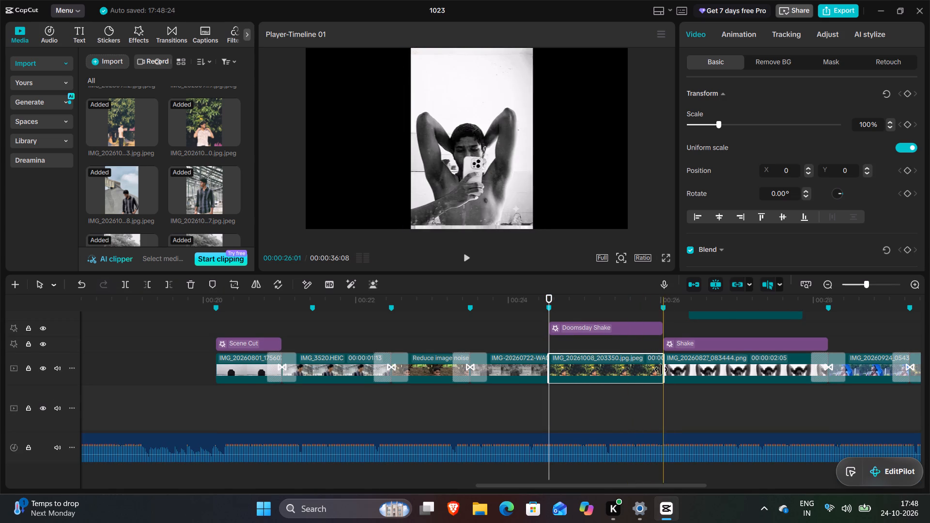
left_click(666, 367)
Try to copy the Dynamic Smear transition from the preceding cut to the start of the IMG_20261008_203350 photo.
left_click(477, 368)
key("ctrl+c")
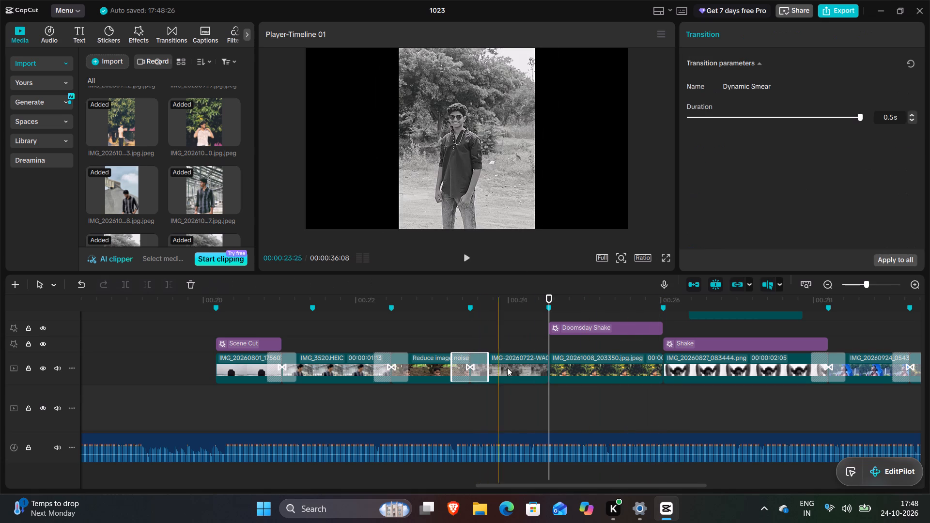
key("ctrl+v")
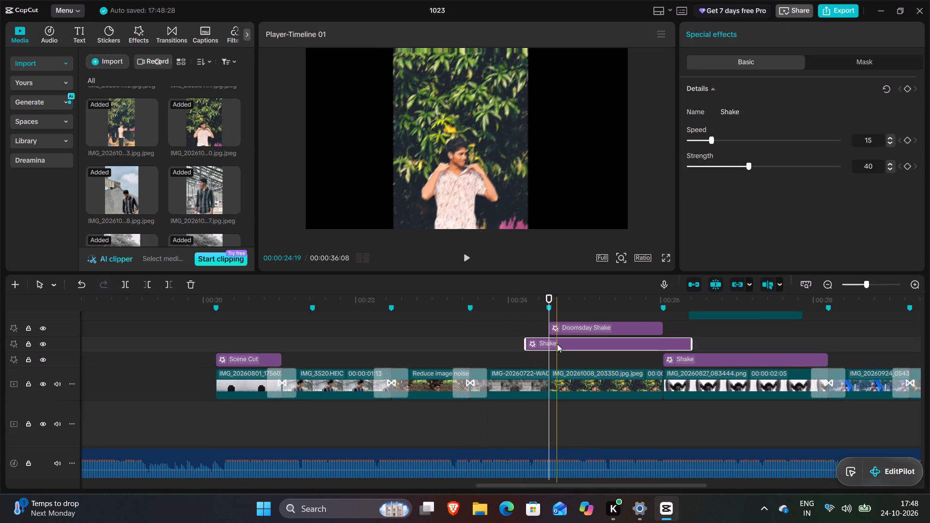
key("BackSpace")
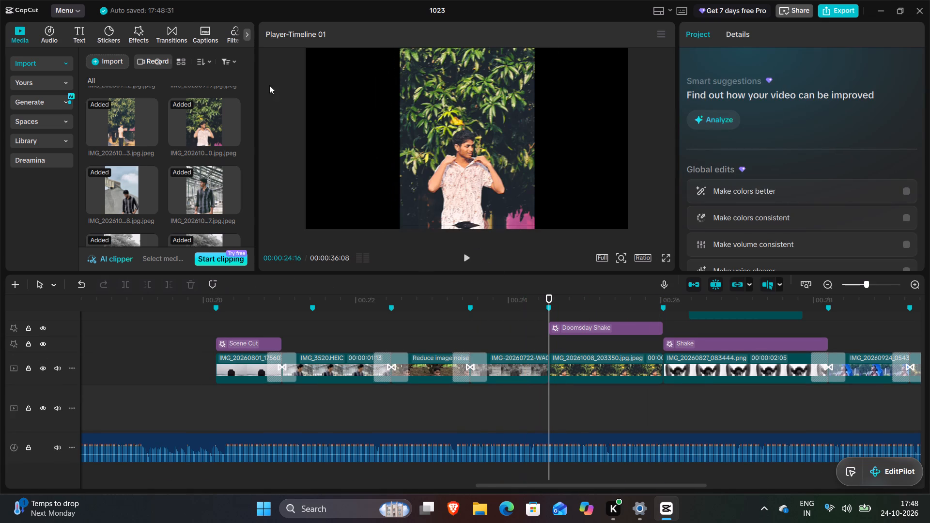
Add the Dynamic Smear transition at both the start and end of the IMG_20261008_203350 photo on the main track.
left_click(170, 31)
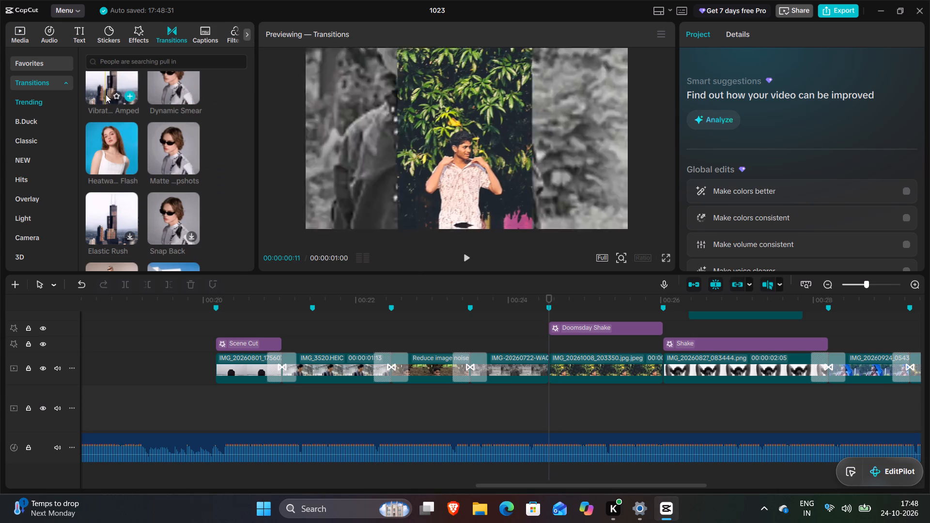
left_click(462, 366)
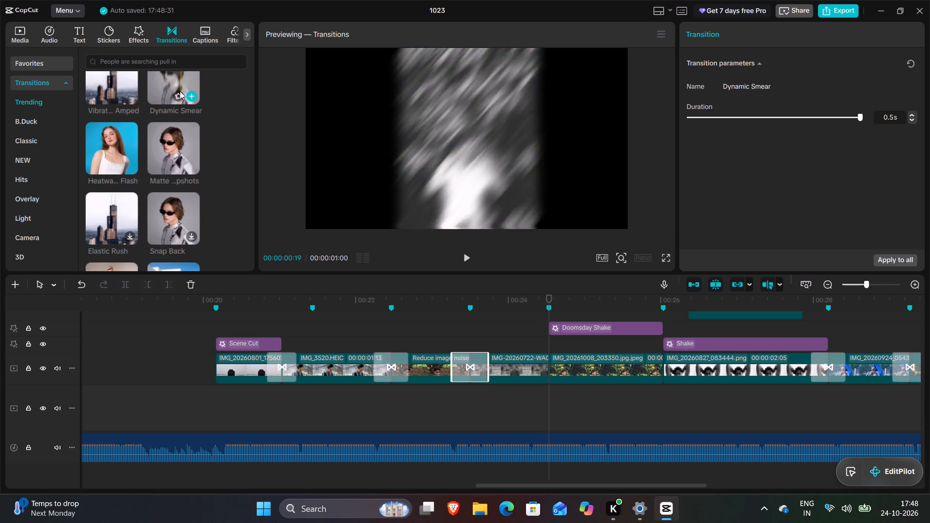
left_click_drag(168, 88, 537, 374)
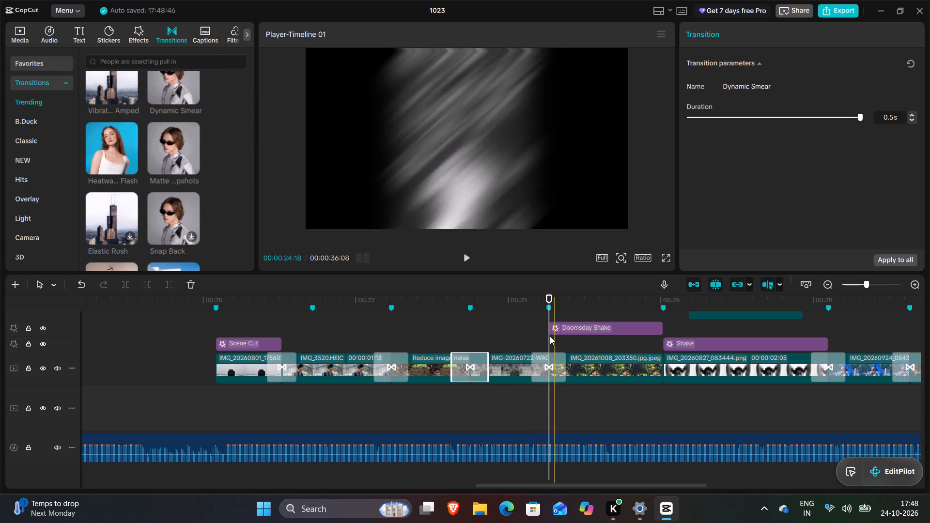
left_click_drag(182, 84, 652, 379)
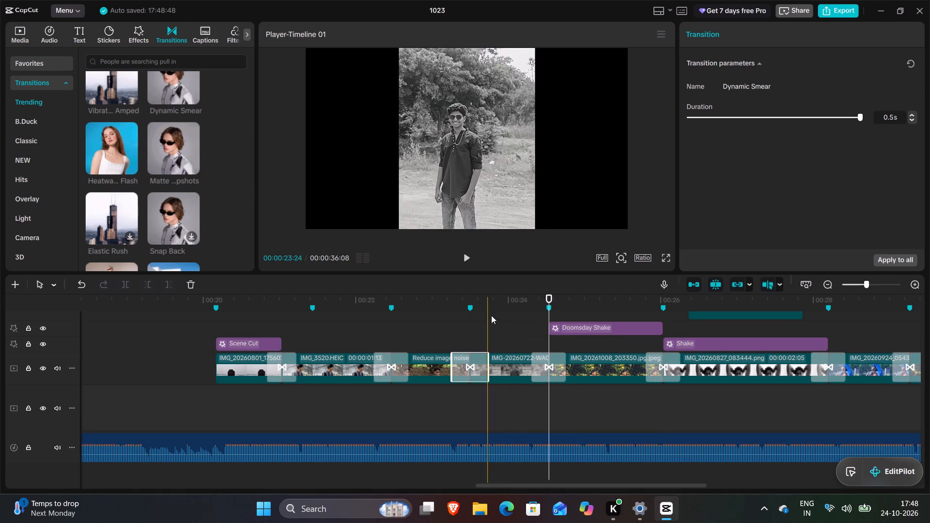
Play back the replaced photo with its Dynamic Smear transitions and scrub through the surrounding part of the timeline.
left_click(463, 318)
left_click(473, 255)
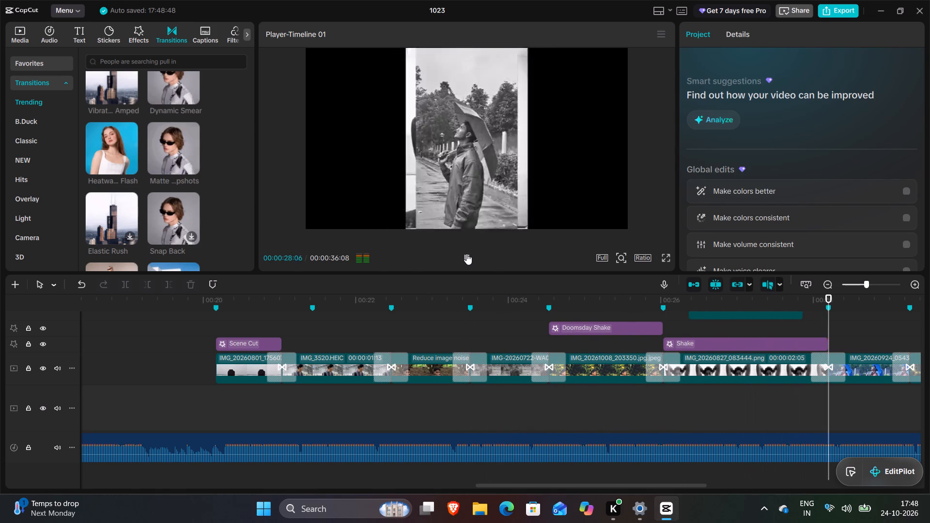
scroll(788, 414, "up", 2)
scroll(654, 362, "down", 2)
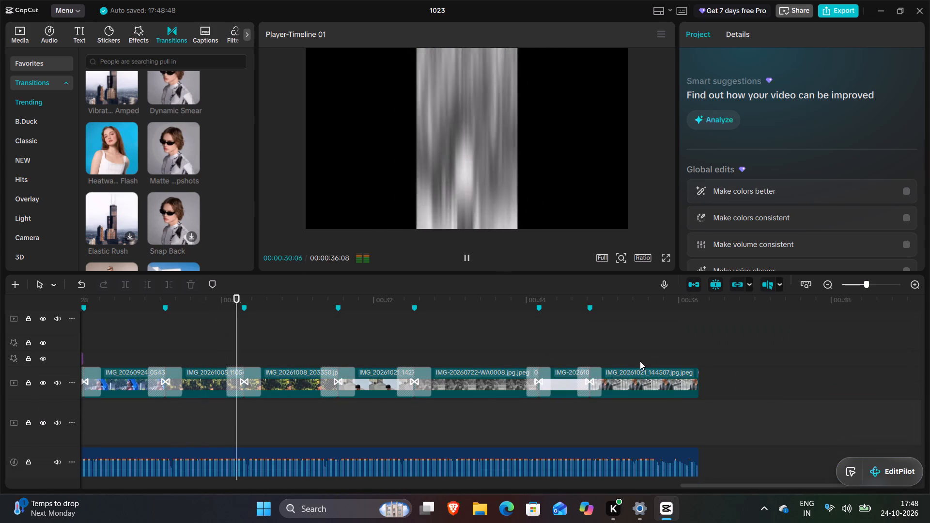
left_click(524, 344)
left_click_drag(526, 335, 18, 309)
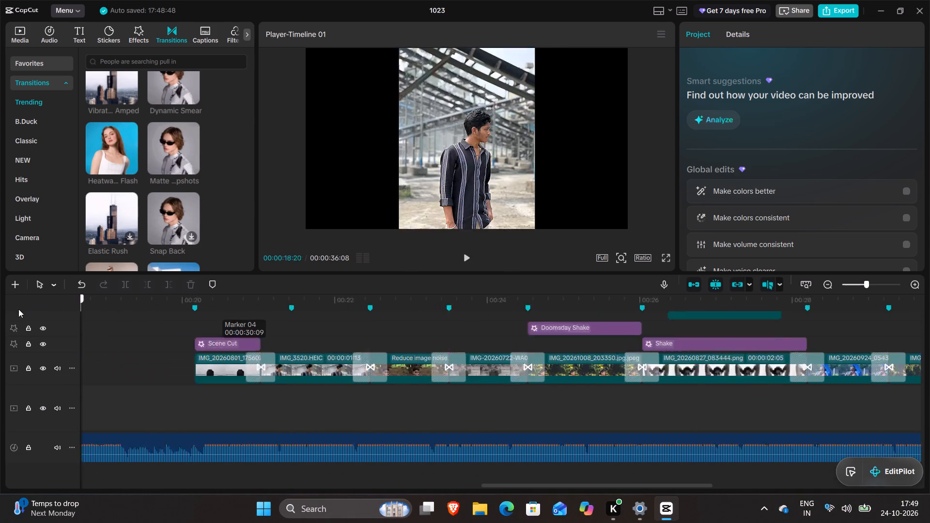
left_click_drag(18, 309, 786, 340)
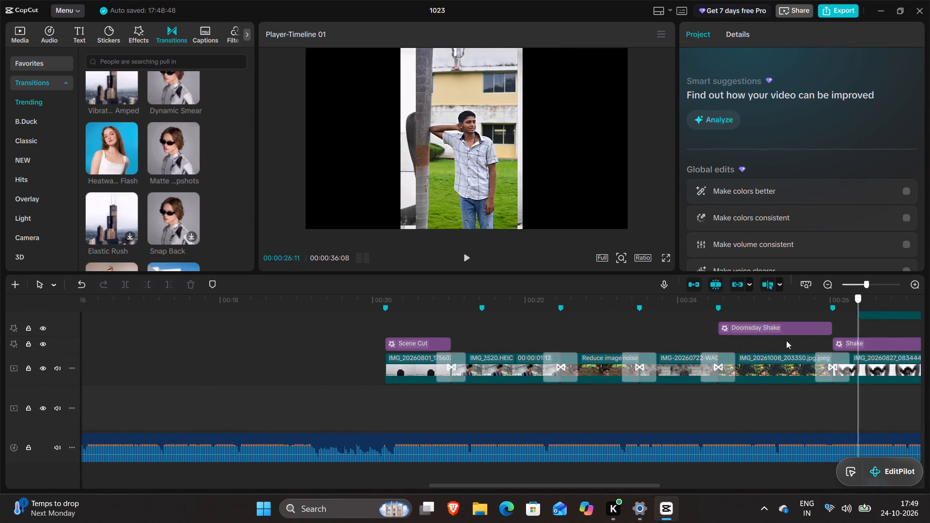
left_click_drag(786, 340, 734, 344)
left_click_drag(734, 344, 824, 353)
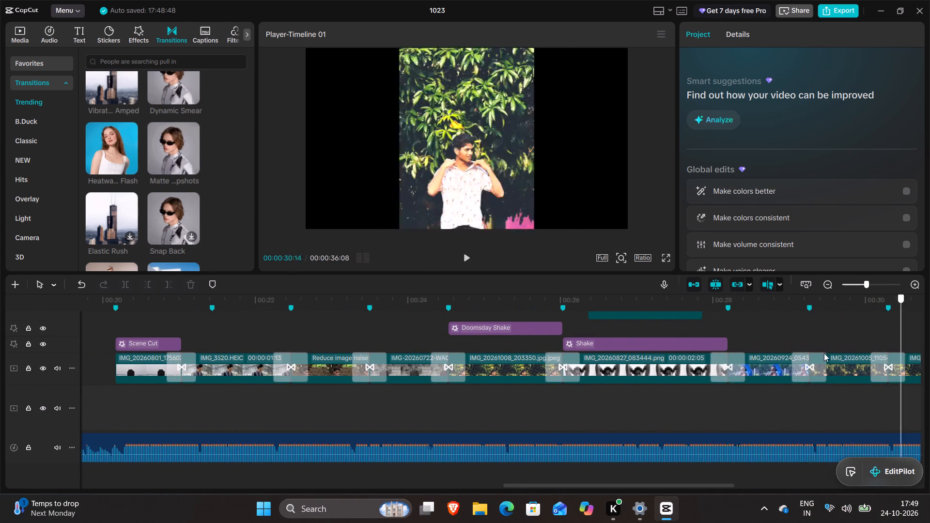
left_click_drag(824, 353, 807, 355)
Delete the leftover IMG_20260914_105706 photo from the upper track above the Shake effect.
scroll(612, 359, "up", 4)
left_click(619, 356)
key("BackSpace")
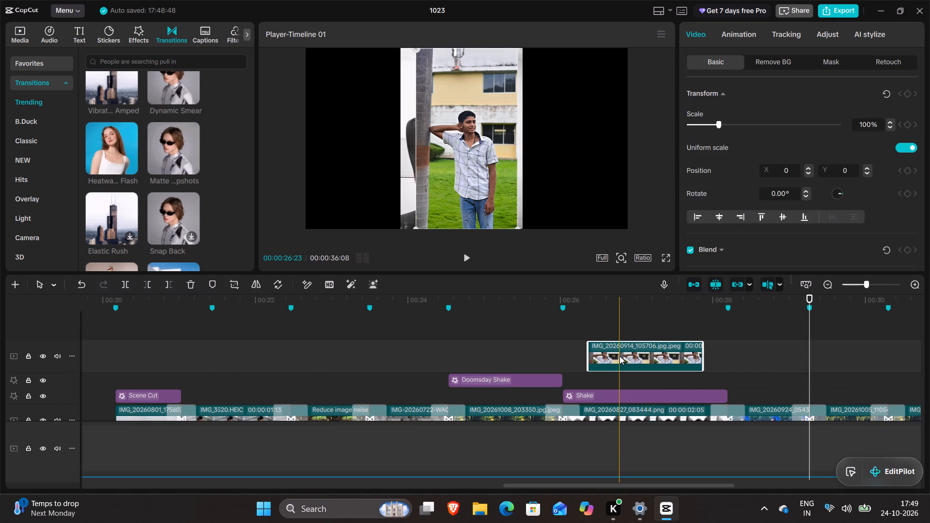
Play back the Doomsday Shake effect on the IMG_20261008_203350 photo from just before its start.
left_click(429, 337)
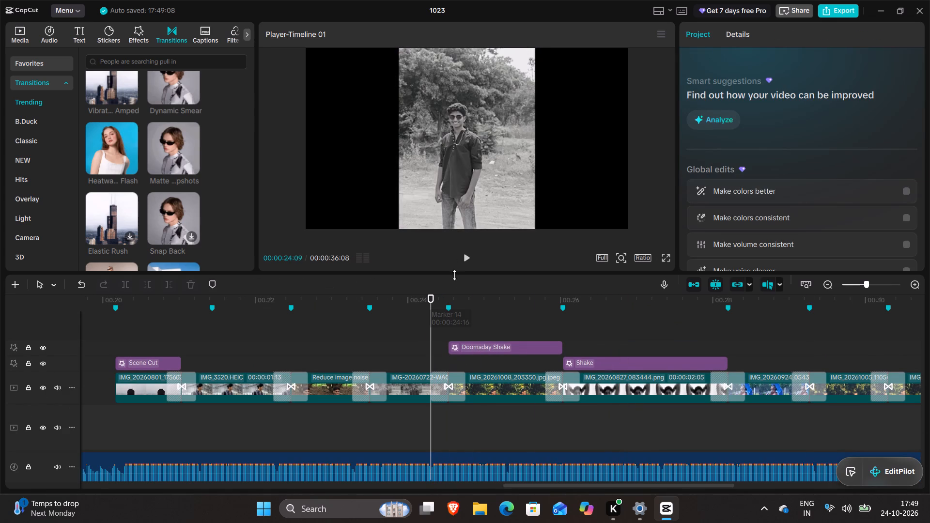
left_click(468, 255)
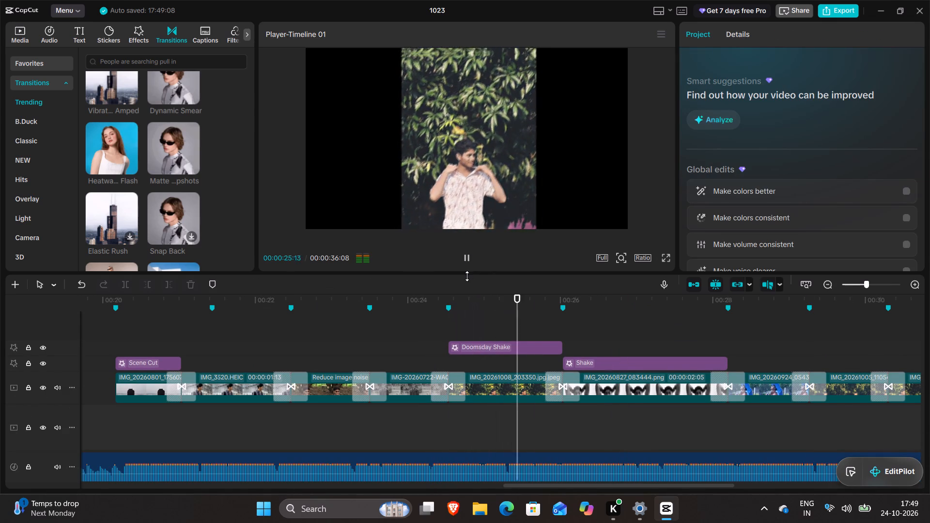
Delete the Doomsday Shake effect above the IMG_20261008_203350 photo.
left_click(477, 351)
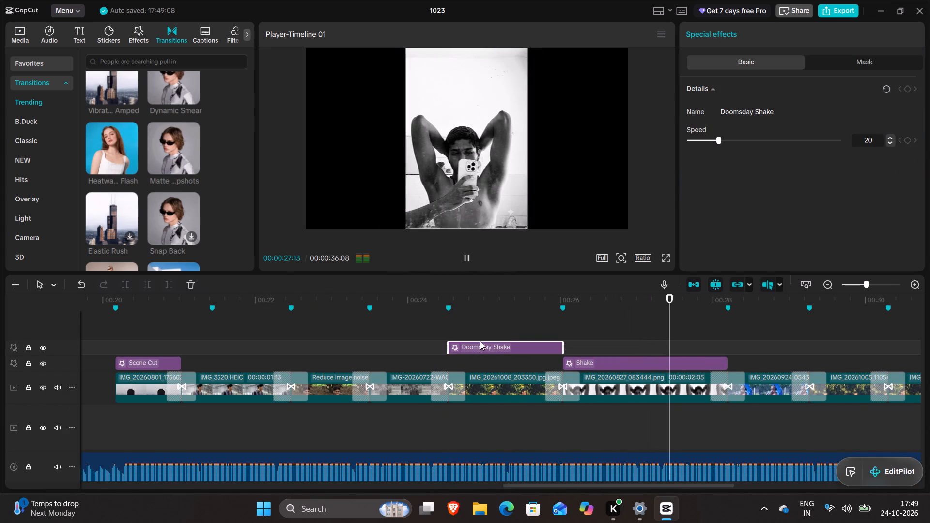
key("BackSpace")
Play back the IMG_20261008_203350 photo without Doomsday Shake, starting just before the 00:00:24:16 beat marker.
left_click(430, 334)
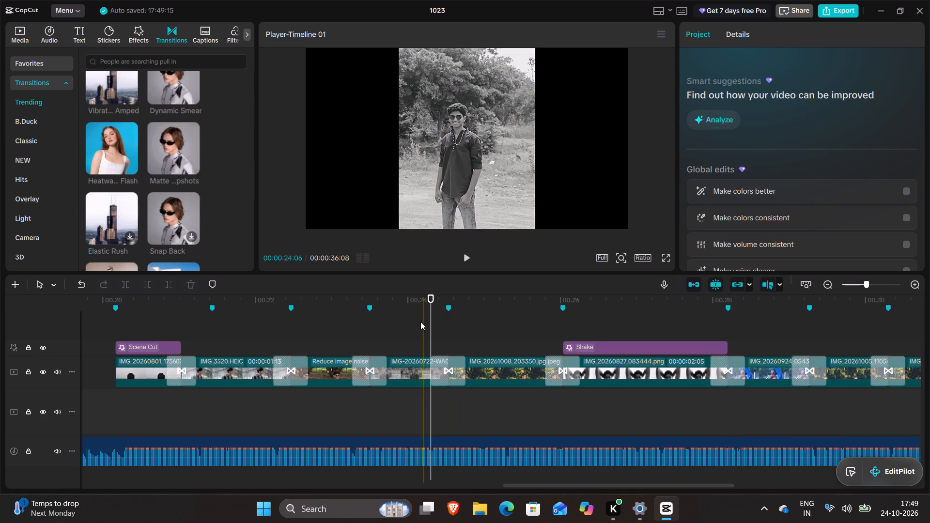
left_click(467, 261)
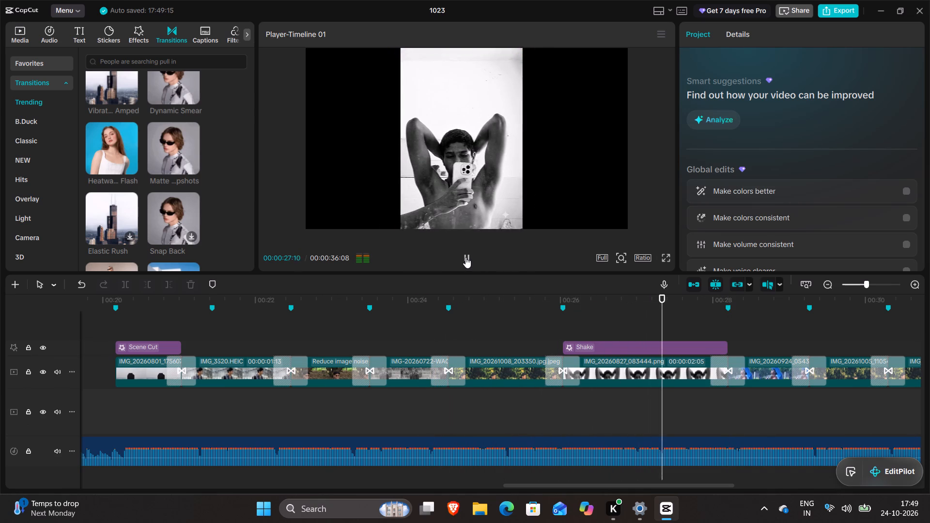
left_click(465, 257)
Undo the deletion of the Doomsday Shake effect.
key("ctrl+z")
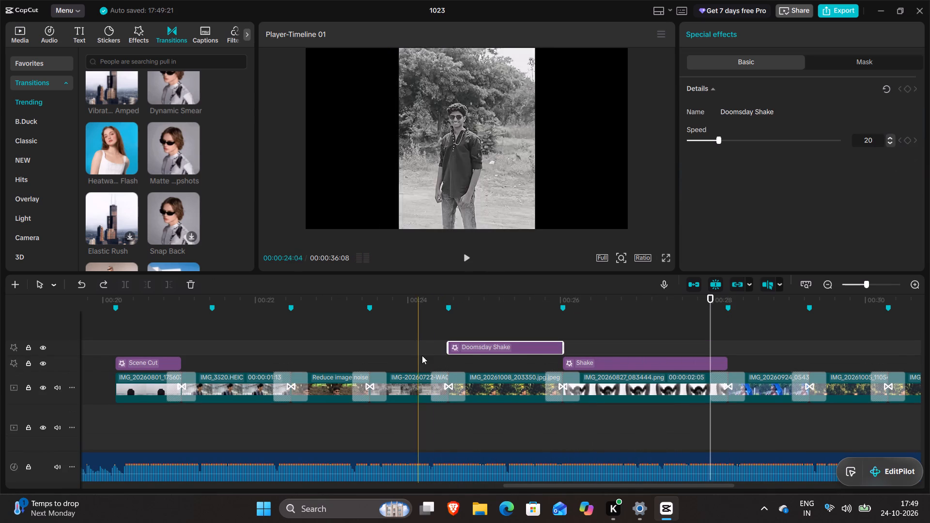
Play back the IMG_20261008_203350 photo again with Doomsday Shake, from just before the 00:00:24:16 beat marker.
left_click(439, 341)
left_click(465, 261)
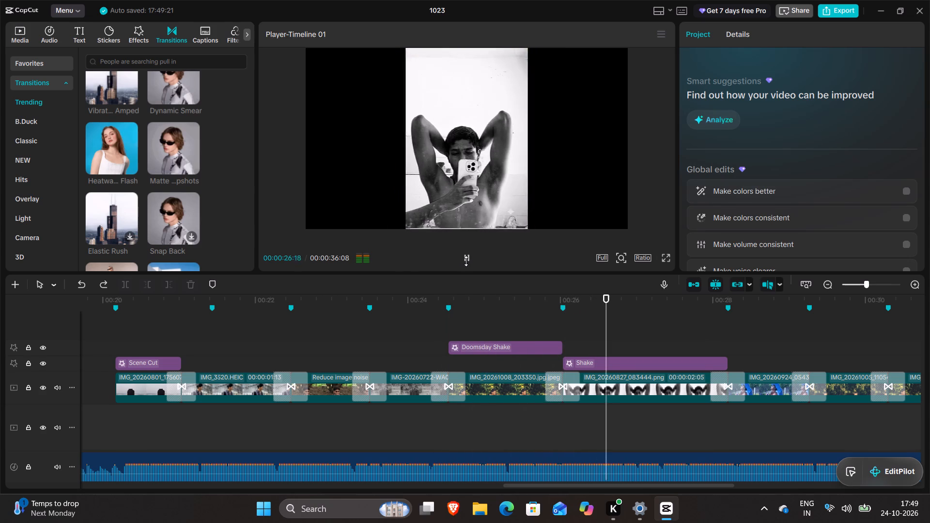
Play the rest of the slideshow and stop at the start of the IMG-20260722-WA0008 photo, on the 00:00:32:16 beat marker.
scroll(490, 365, "up", 3)
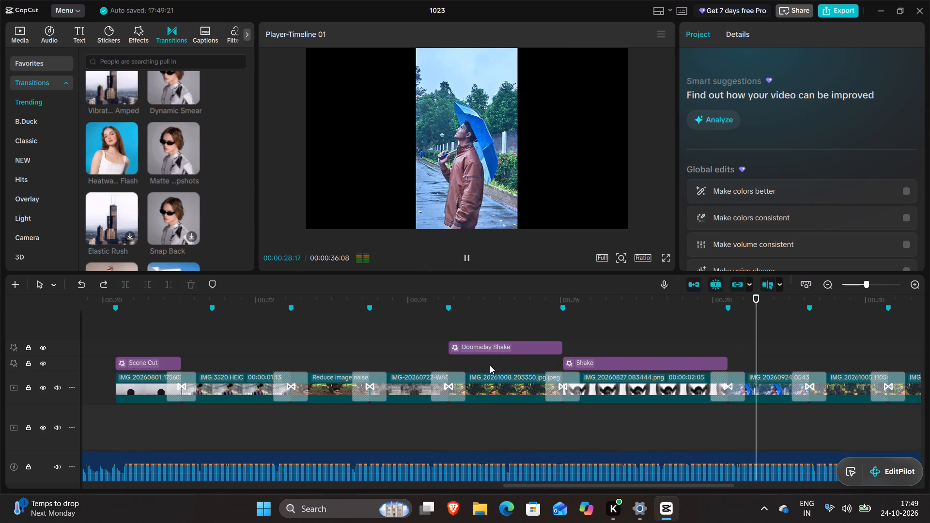
scroll(489, 365, "down", 2)
scroll(480, 331, "up", 1)
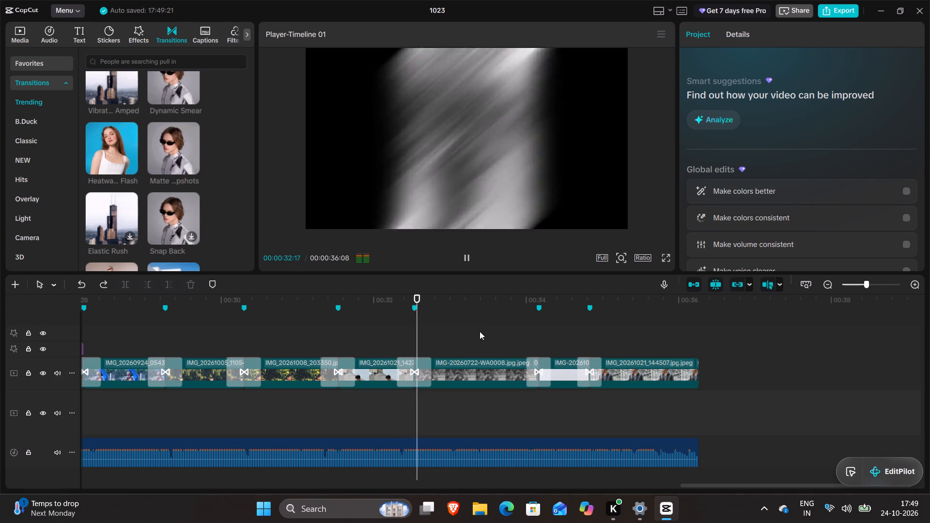
left_click(472, 337)
left_click_drag(472, 338, 415, 343)
Copy the Doomsday Shake effect from above the IMG_20261008_203350 photo at 24 seconds and paste a duplicate onto the timeline.
scroll(358, 346, "up", 3)
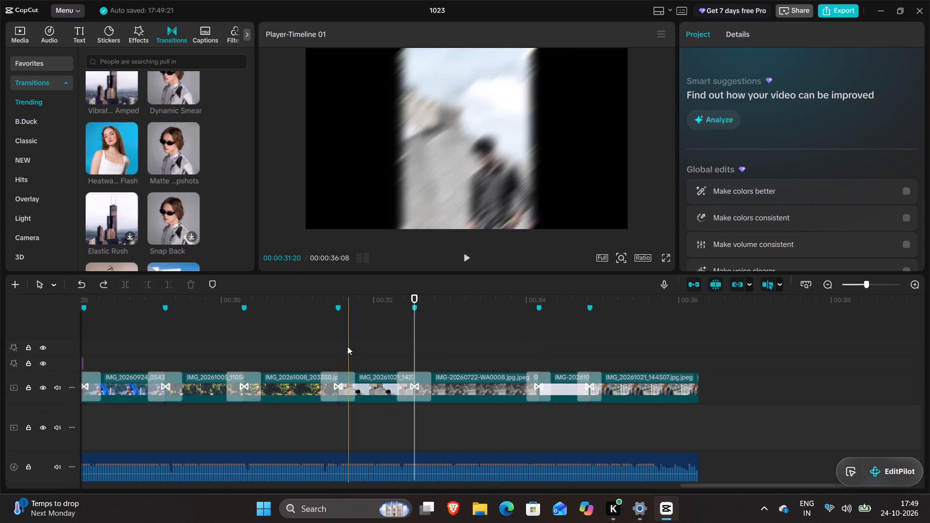
left_click(347, 346)
left_click_drag(346, 346, 824, 355)
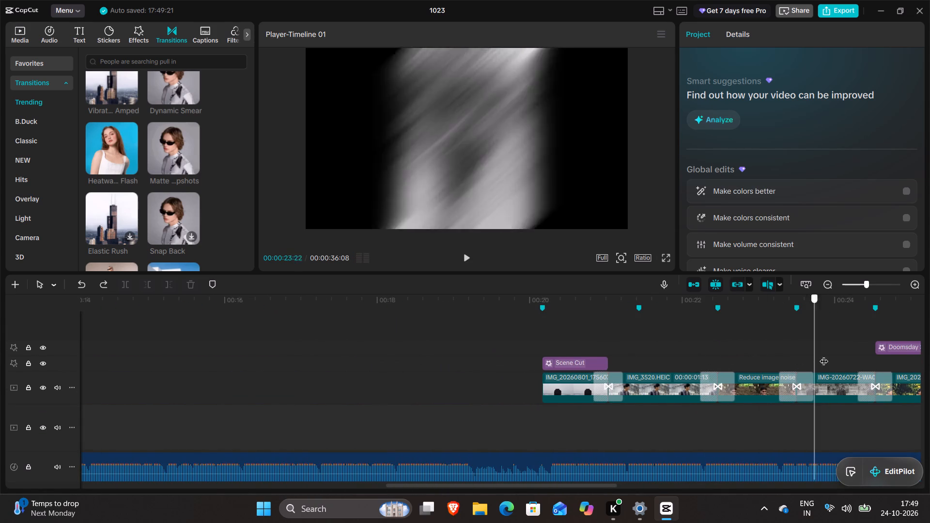
left_click_drag(824, 355, 929, 354)
left_click(735, 346)
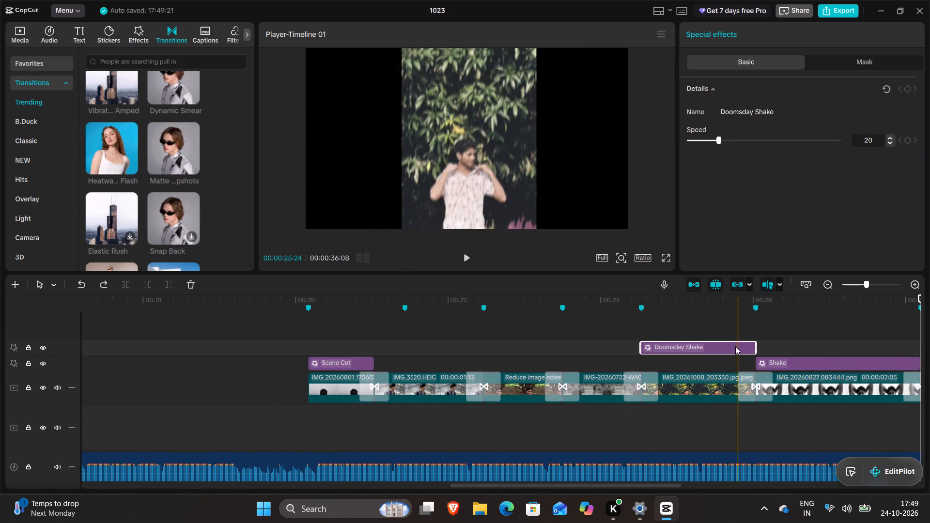
key("ctrl+c")
left_click(836, 340)
left_click_drag(836, 340, 929, 340)
key("ctrl+v")
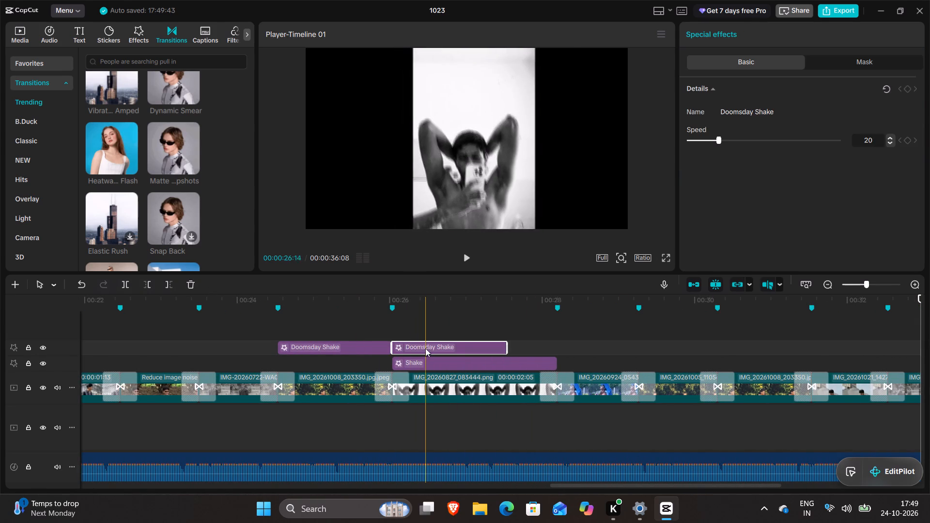
Move the pasted Doomsday Shake above the IMG-20260722-WA0008 photo, aligning its start with the 00:00:32:16 beat marker.
left_click_drag(427, 350, 862, 340)
left_click(832, 363)
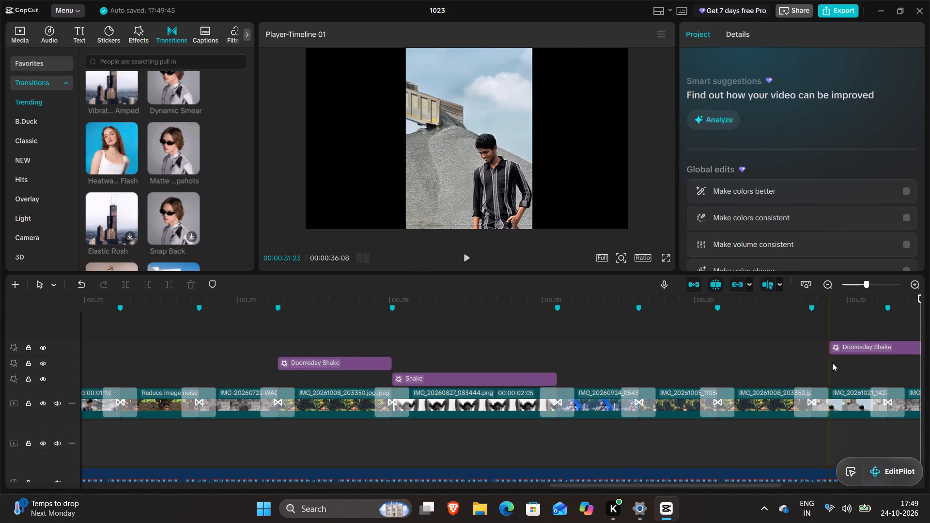
left_click_drag(832, 363, 523, 399)
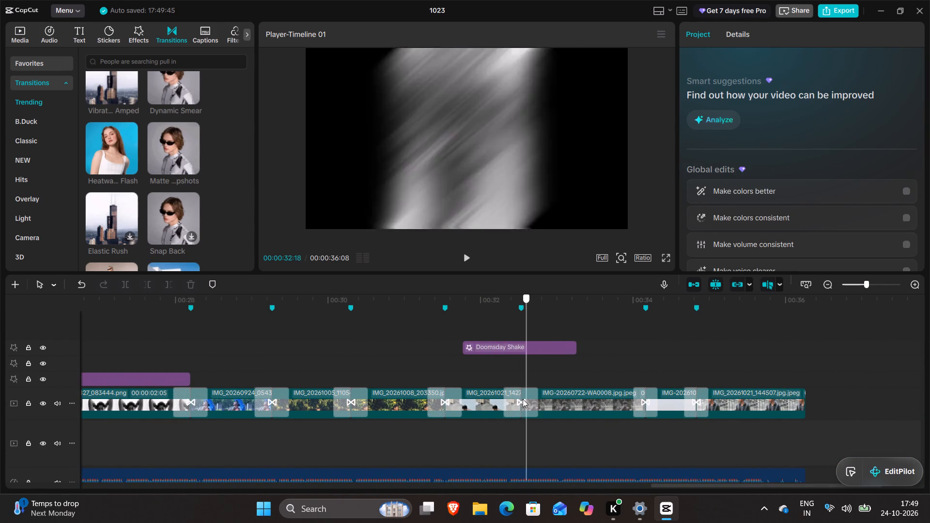
left_click_drag(523, 399, 519, 402)
left_click_drag(533, 346, 544, 347)
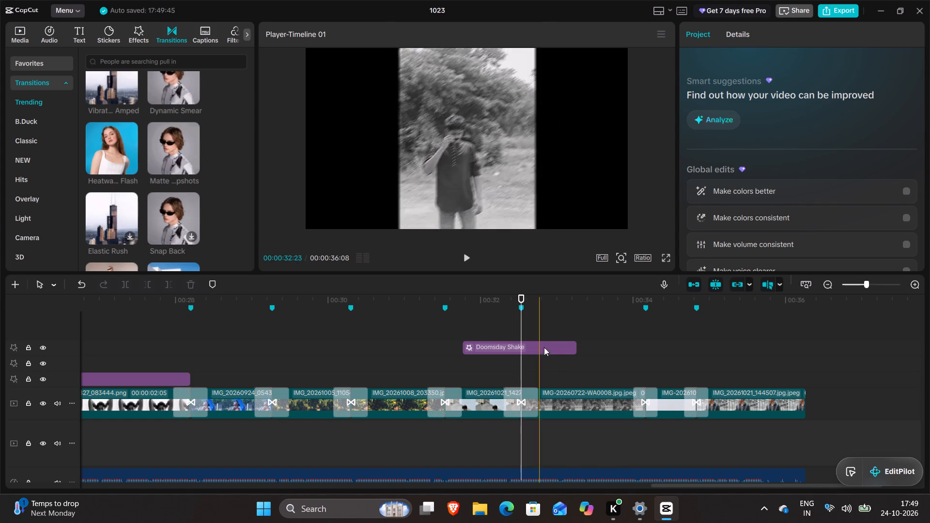
left_click_drag(544, 347, 590, 366)
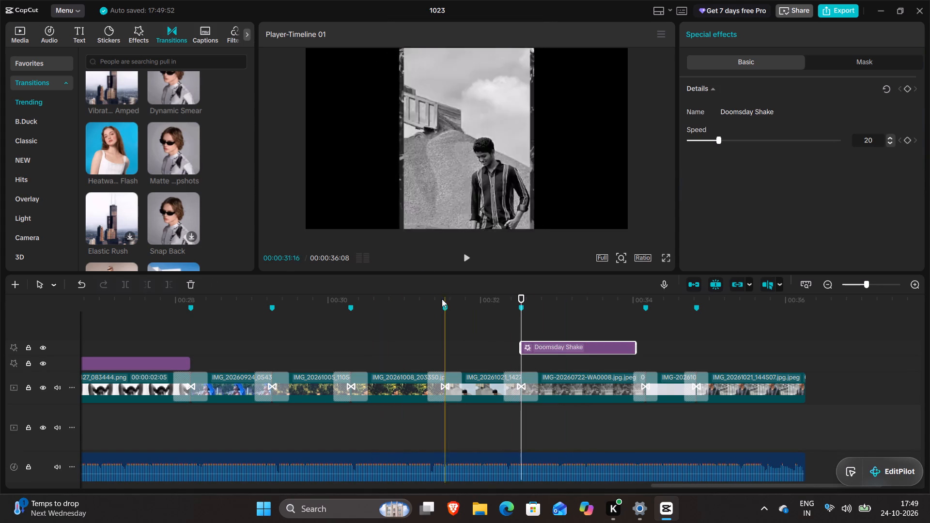
Play back the IMG-20260722-WA0008 photo with Doomsday Shake, starting before the 00:00:32:16 beat marker.
left_click(415, 356)
left_click(470, 259)
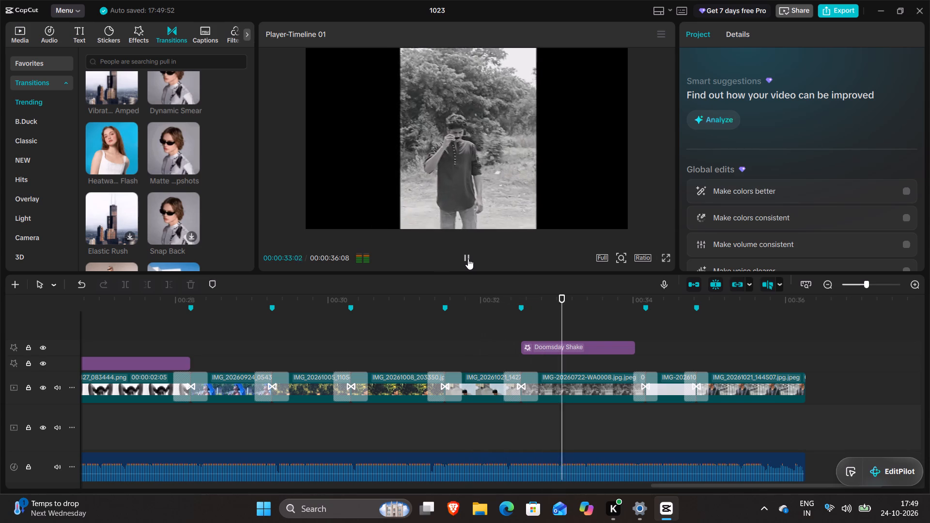
left_click(468, 259)
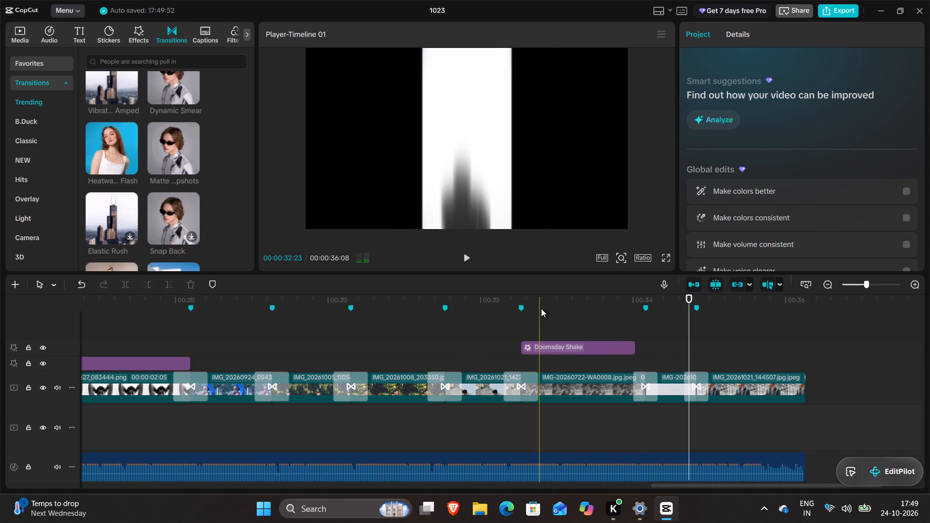
Move this Doomsday Shake down to the lower effect track and extend its end to the beat marker closing the IMG-20260722-WA0008 photo.
double_click(555, 356)
left_click_drag(557, 356, 522, 361)
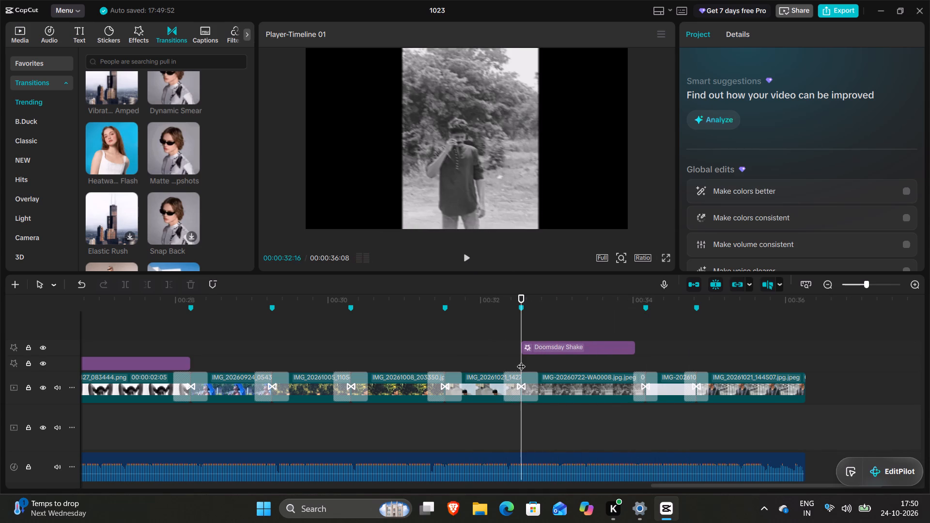
left_click_drag(546, 347, 545, 363)
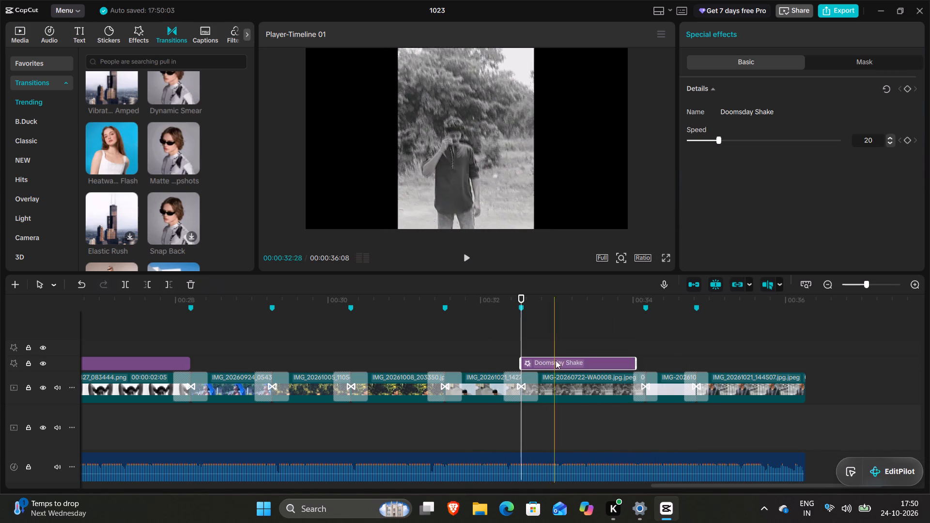
left_click_drag(634, 361, 642, 364)
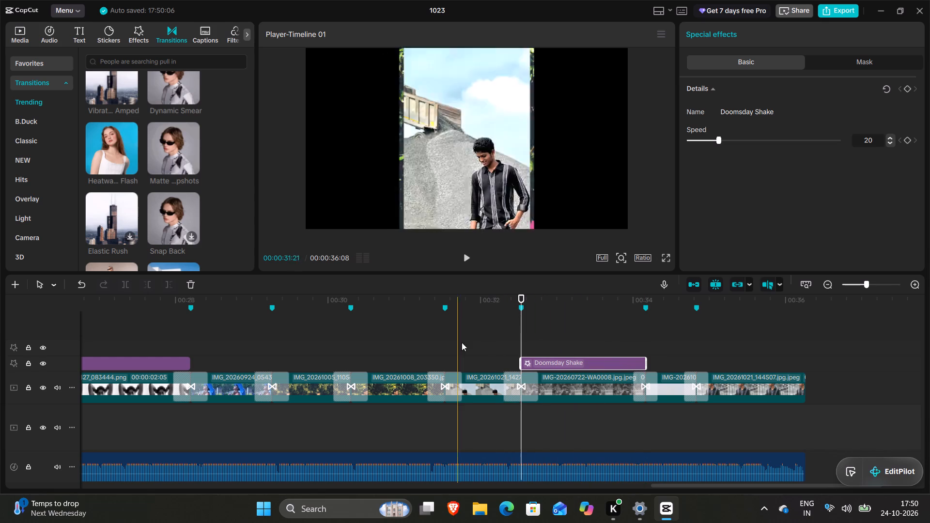
Browse the imported photos for a replacement for the repeated IMG_20261008_203350 photo that ends at 00:00:31:16.
left_click(405, 384)
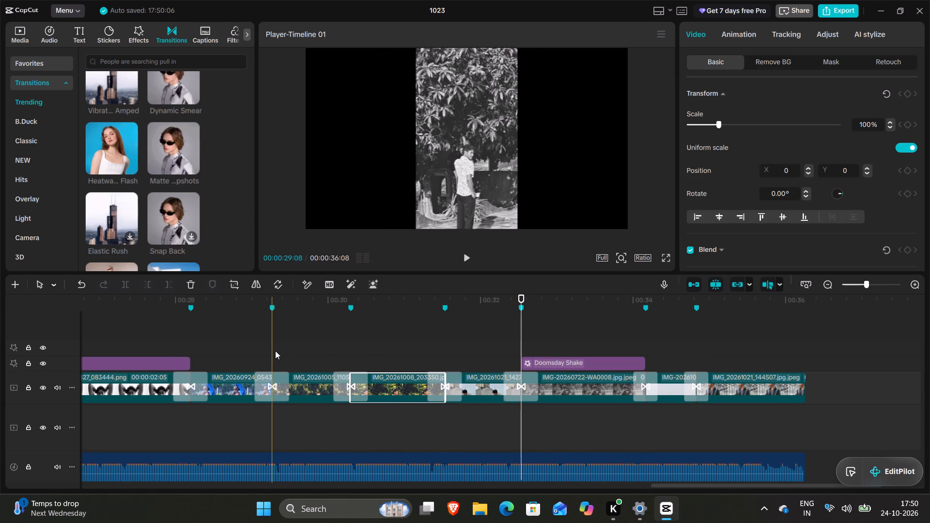
scroll(275, 351, "up", 4)
scroll(275, 351, "down", 2)
scroll(366, 333, "up", 1)
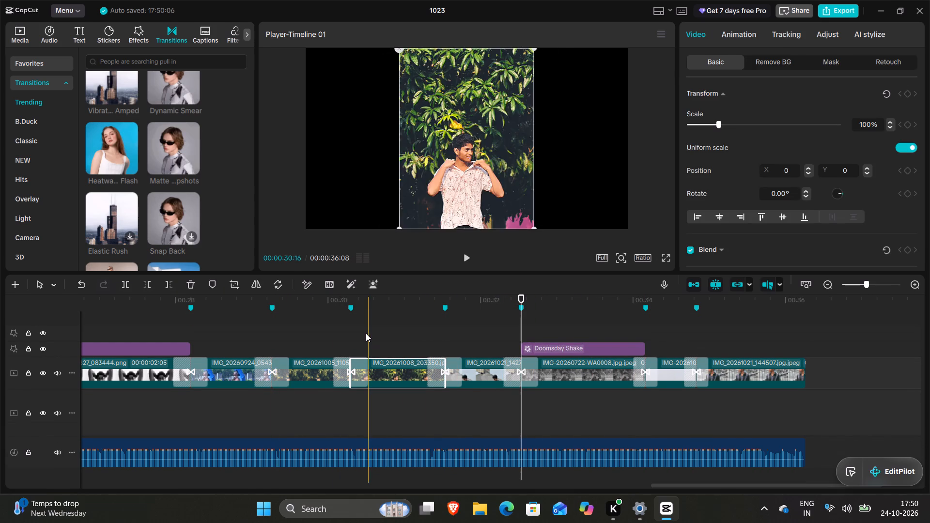
scroll(366, 333, "up", 1)
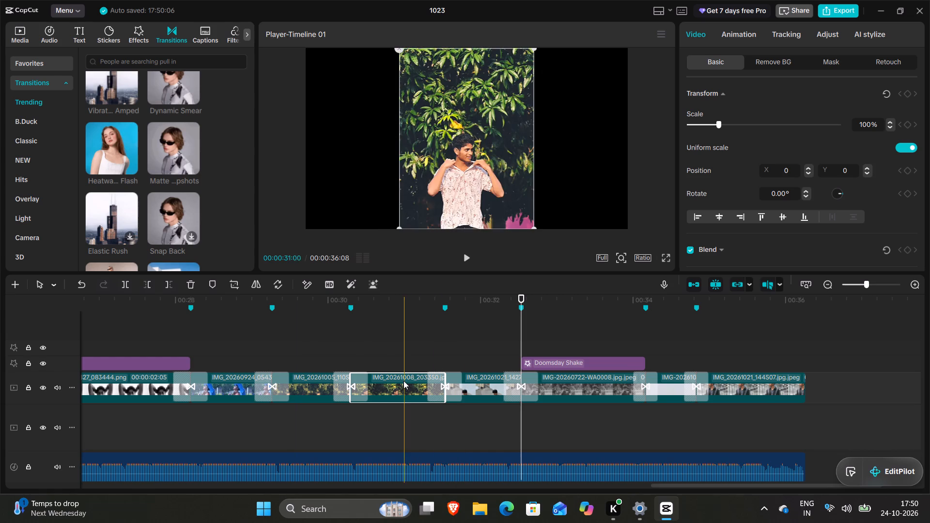
scroll(158, 180, "down", 3)
left_click(22, 33)
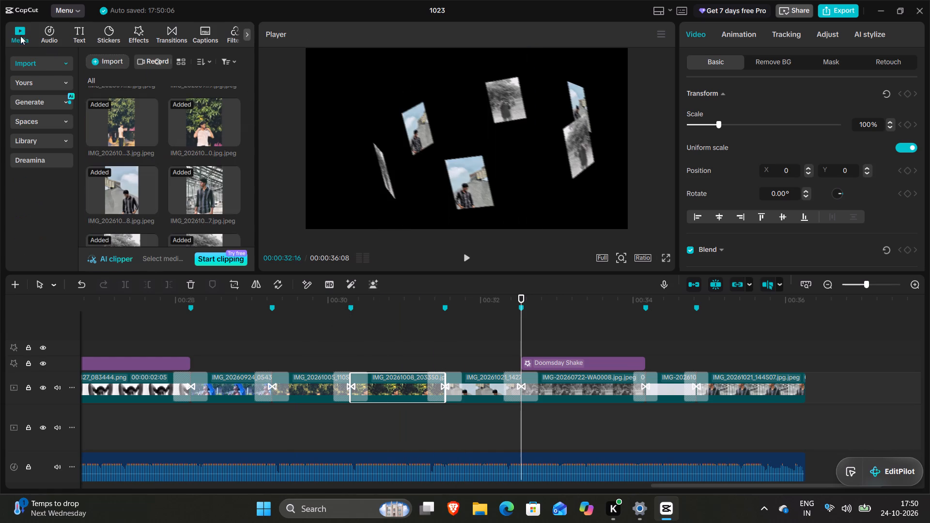
scroll(172, 196, "down", 5)
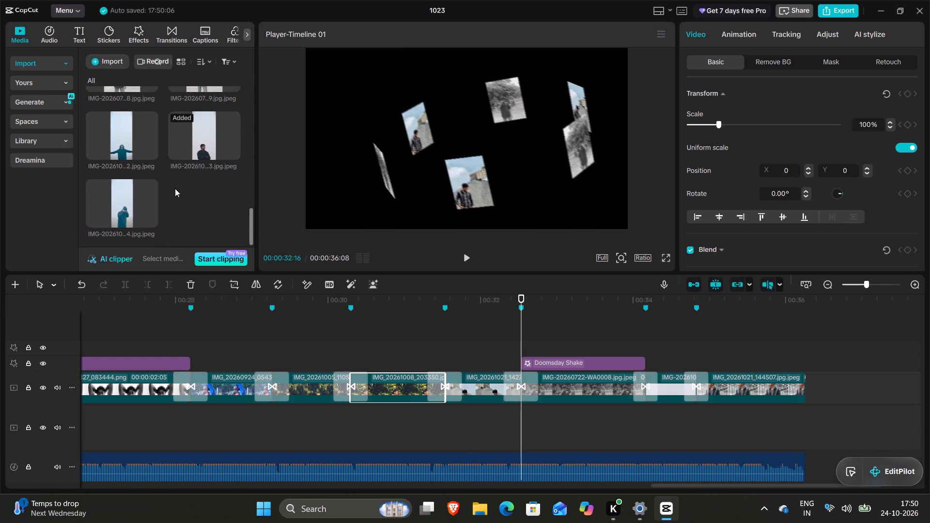
scroll(172, 189, "down", 2)
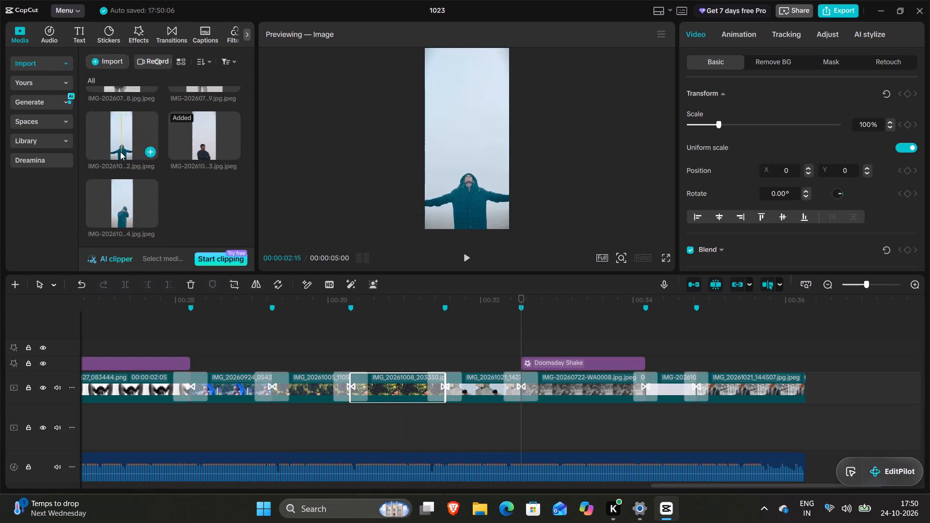
scroll(173, 217, "up", 4)
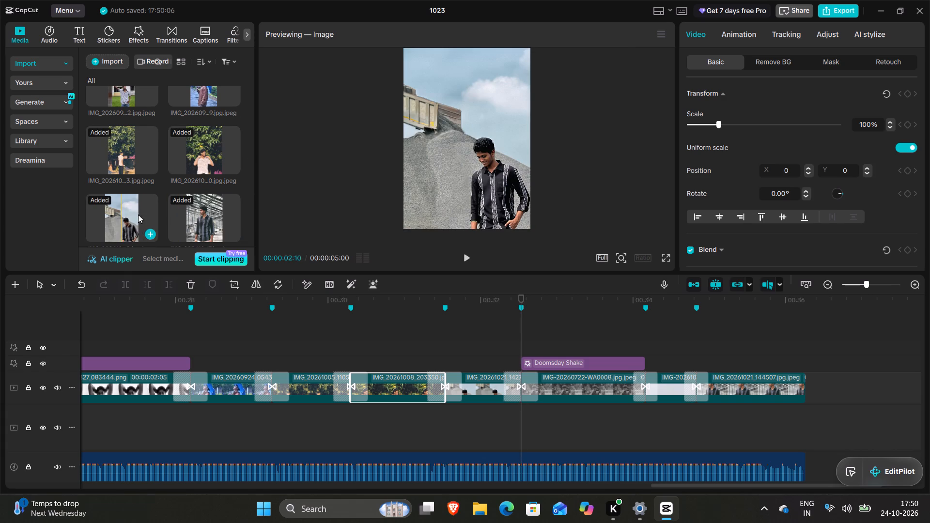
scroll(195, 163, "up", 2)
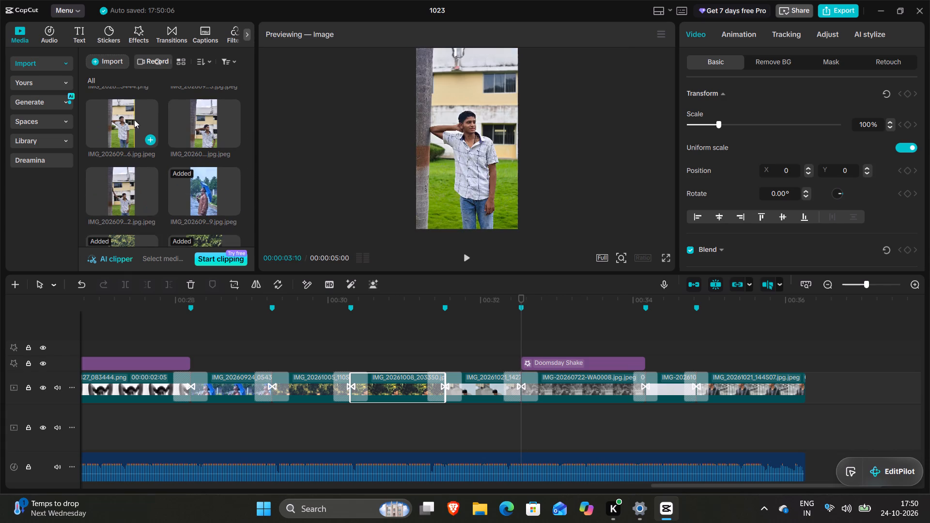
scroll(158, 140, "up", 2)
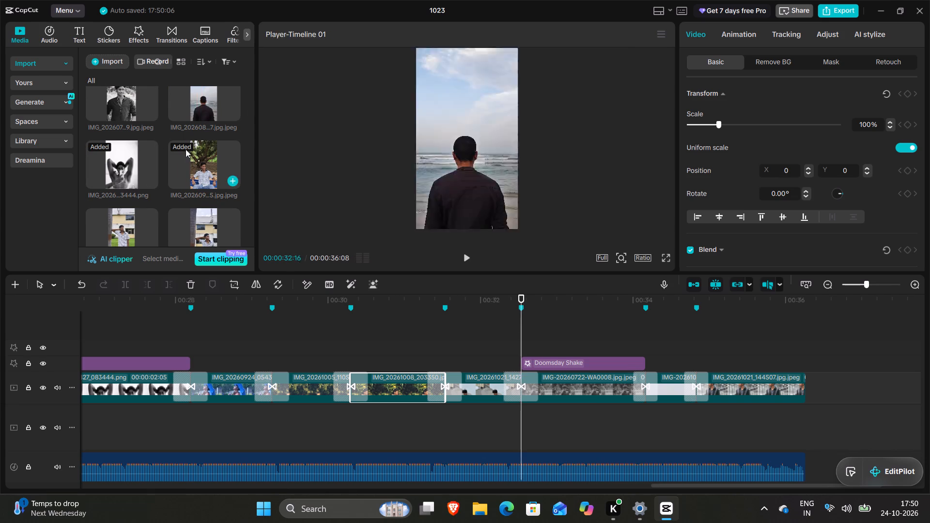
scroll(186, 149, "up", 4)
scroll(185, 170, "down", 3)
scroll(184, 170, "up", 3)
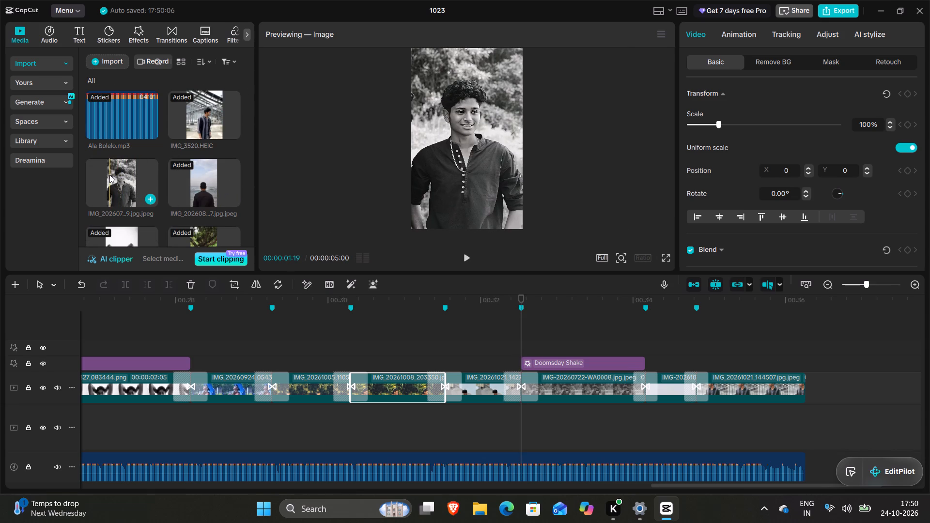
Add IMG_20260723_110559 on a track above the repeated IMG_20261008_203350 photo and trim it to the same beat-marker span.
left_click_drag(109, 175, 392, 353)
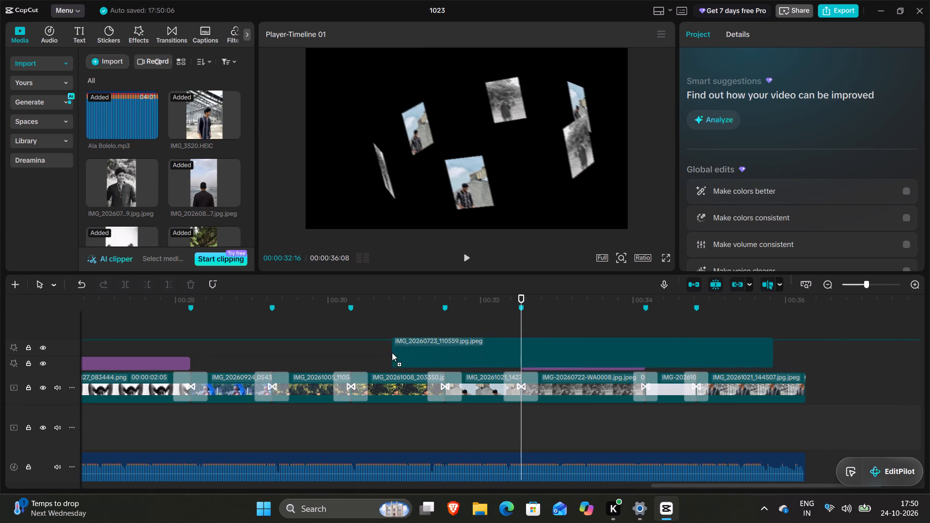
left_click_drag(392, 353, 346, 351)
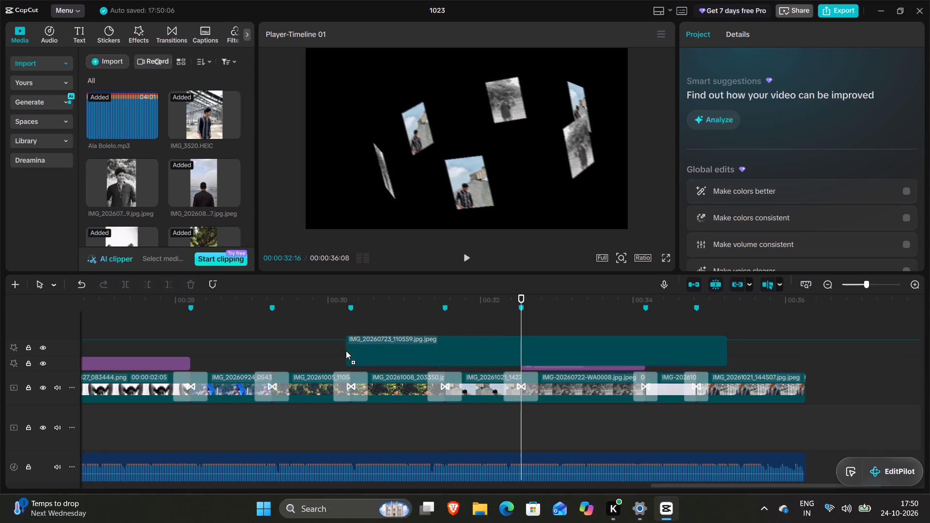
left_click_drag(346, 351, 350, 346)
left_click_drag(731, 358, 604, 376)
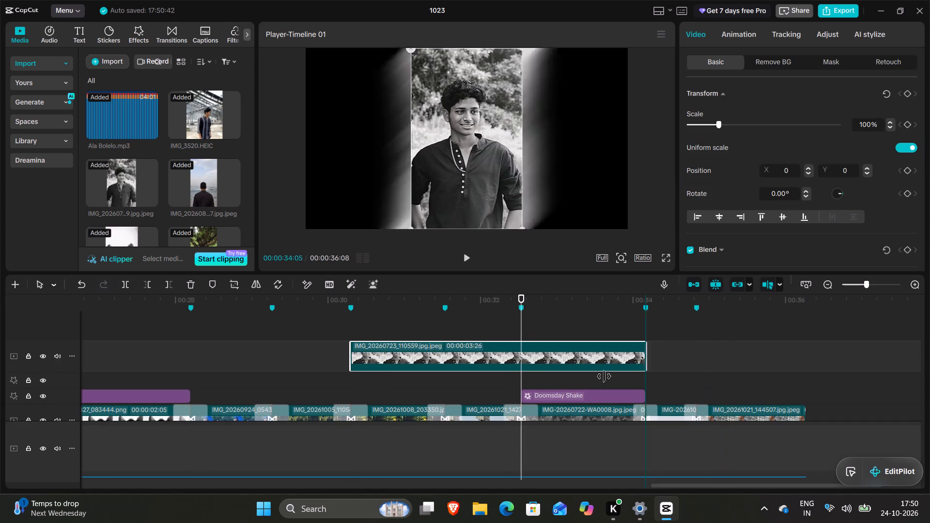
left_click_drag(604, 376, 441, 377)
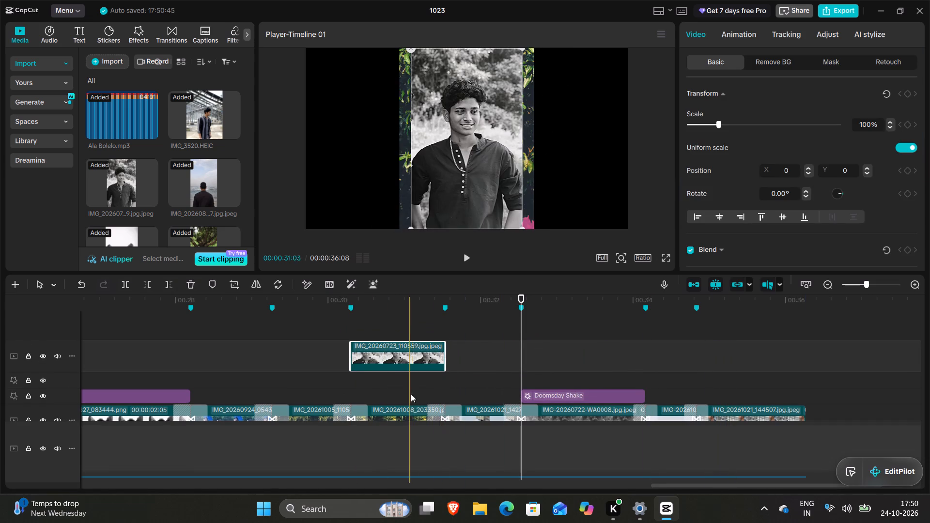
Replace the repeated IMG_20261008_203350 photo on the main track with IMG_20260723_110559 and remove the old photo from the timeline.
scroll(407, 389, "down", 2)
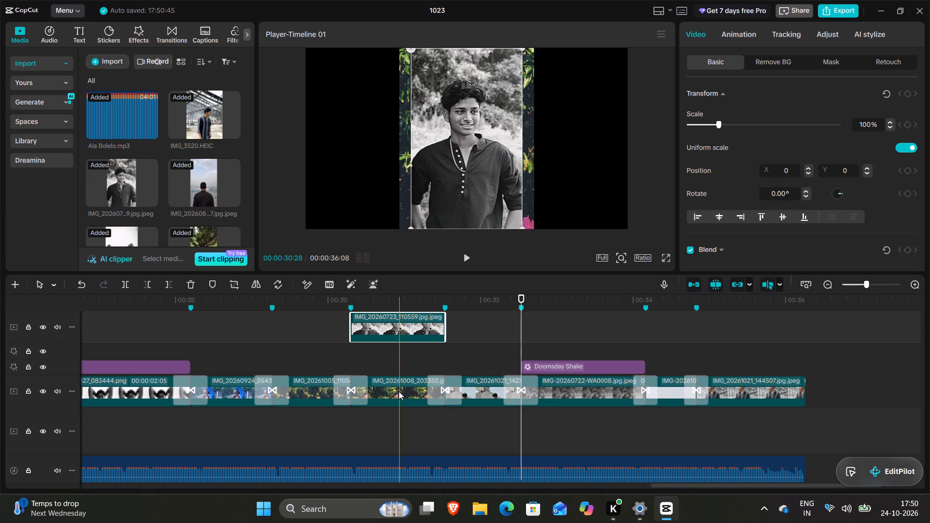
left_click_drag(399, 391, 527, 326)
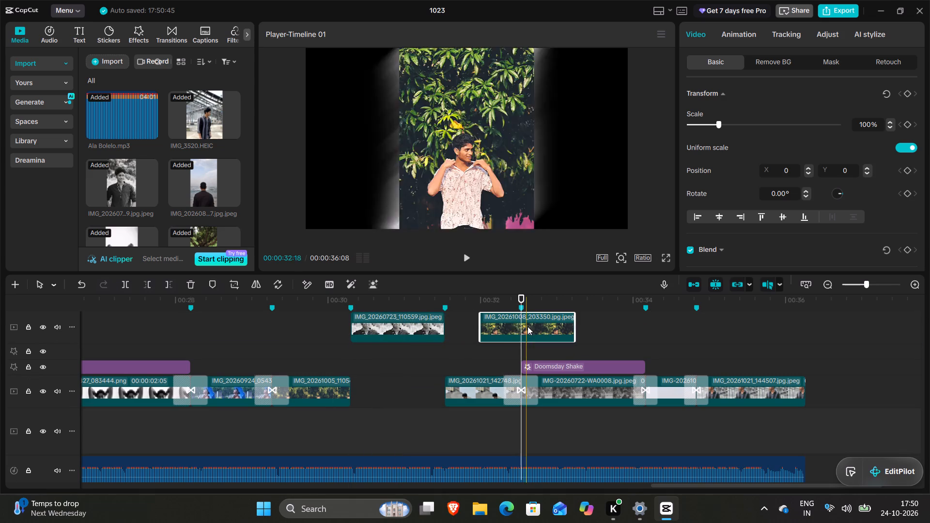
left_click_drag(421, 325, 421, 388)
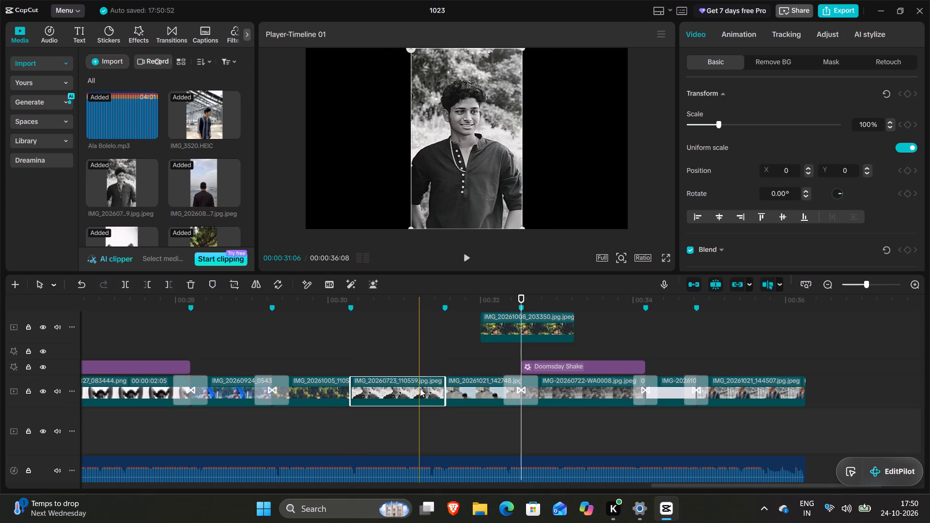
left_click(484, 331)
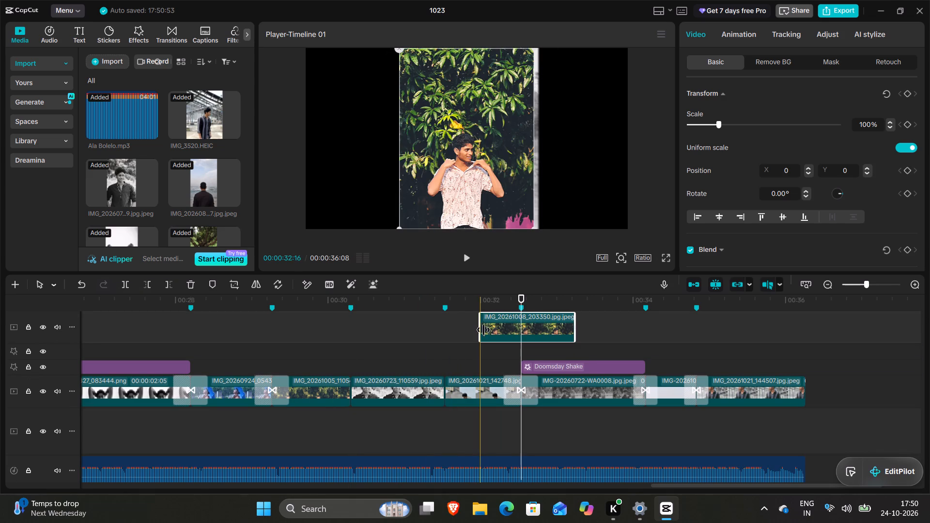
key("ctrl+x")
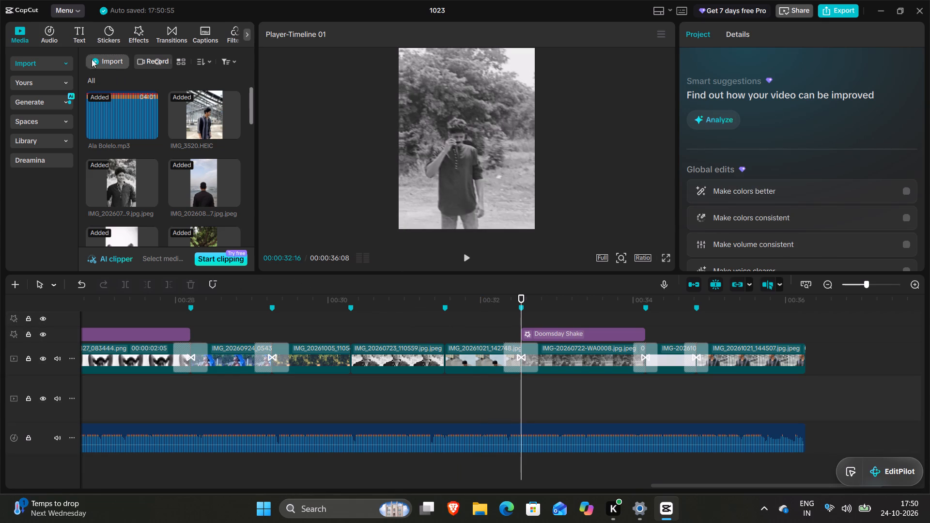
Browse the trending transitions for one to use on the cuts around the IMG_20260723_110559 photo.
left_click(187, 35)
left_click(177, 35)
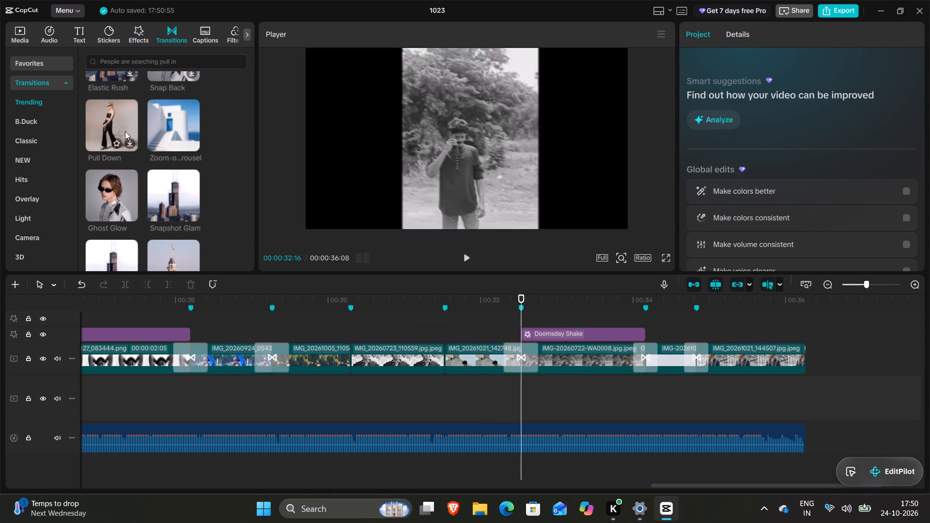
scroll(179, 124, "up", 1)
scroll(152, 175, "down", 2)
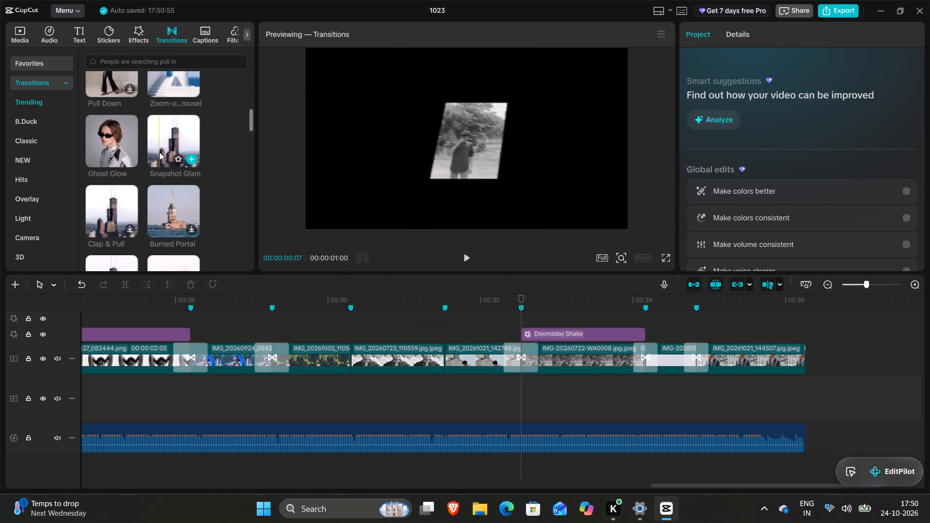
scroll(164, 177, "down", 1)
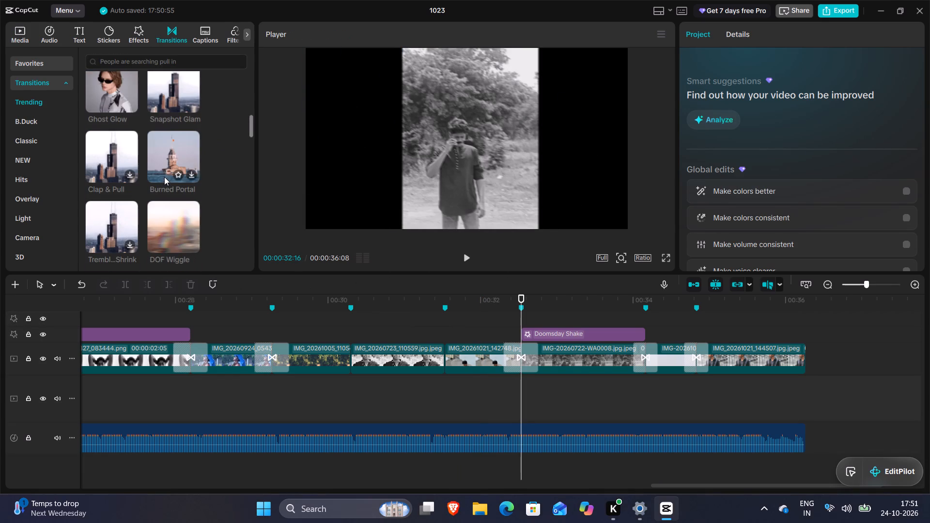
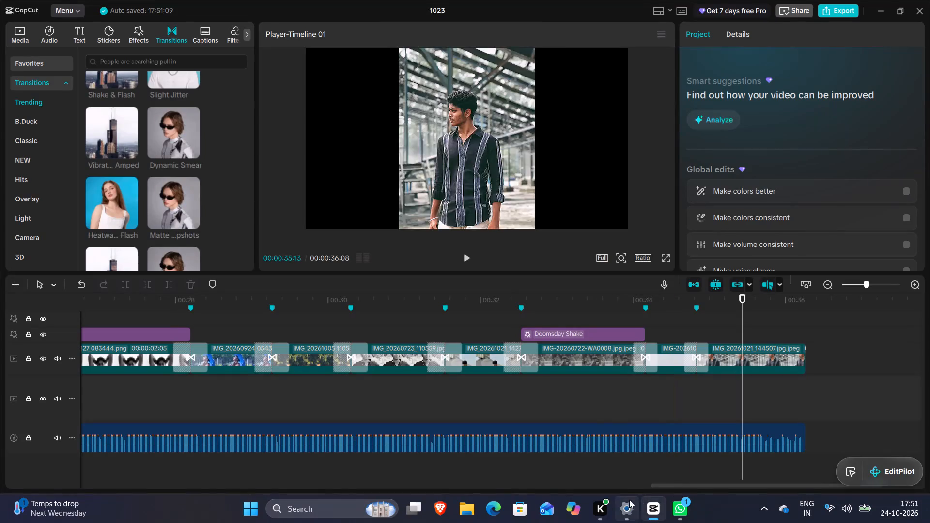
Rewind the timeline and play the slideshow through to its end to review the photos, transitions and shake effects.
left_click(169, 369)
left_click(168, 391)
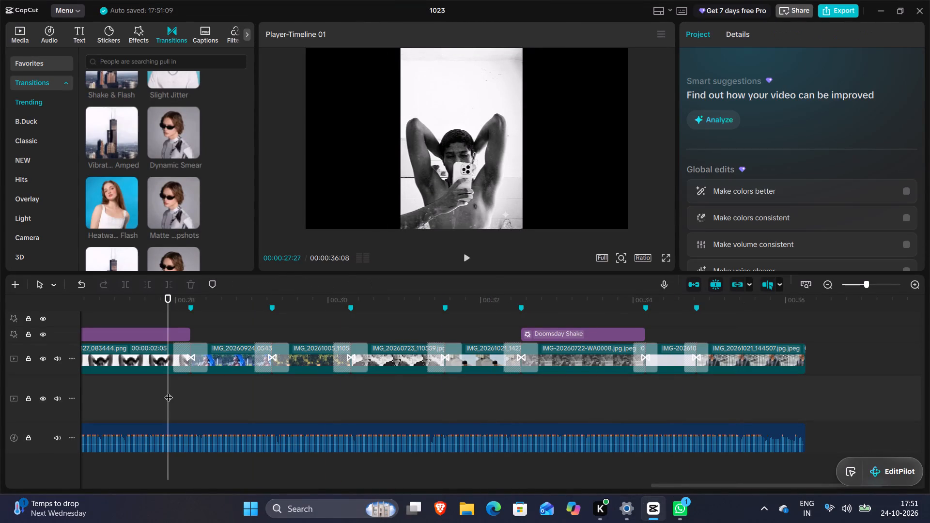
left_click_drag(169, 391, 0, 406)
left_click(464, 255)
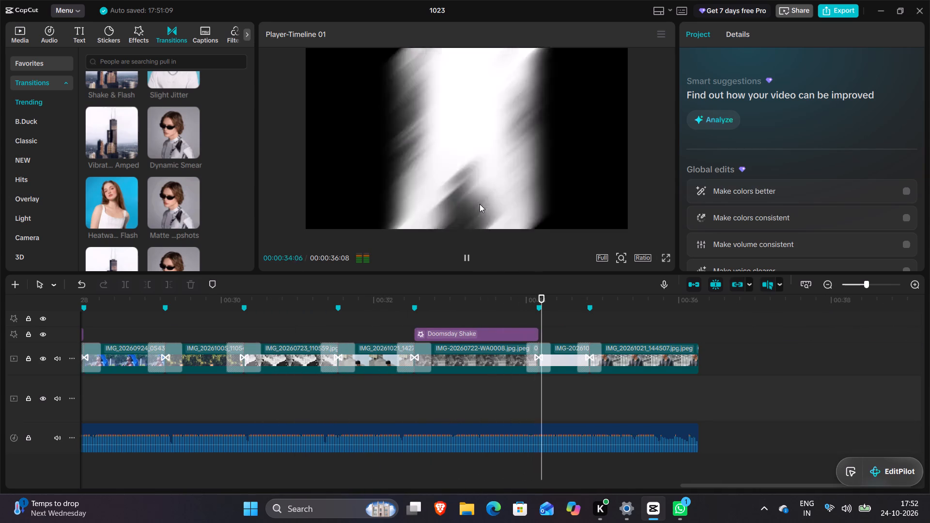
Inspect the basic and mask settings of the Doomsday Shake effect above the IMG-20260722-WA0008 photo.
left_click(488, 329)
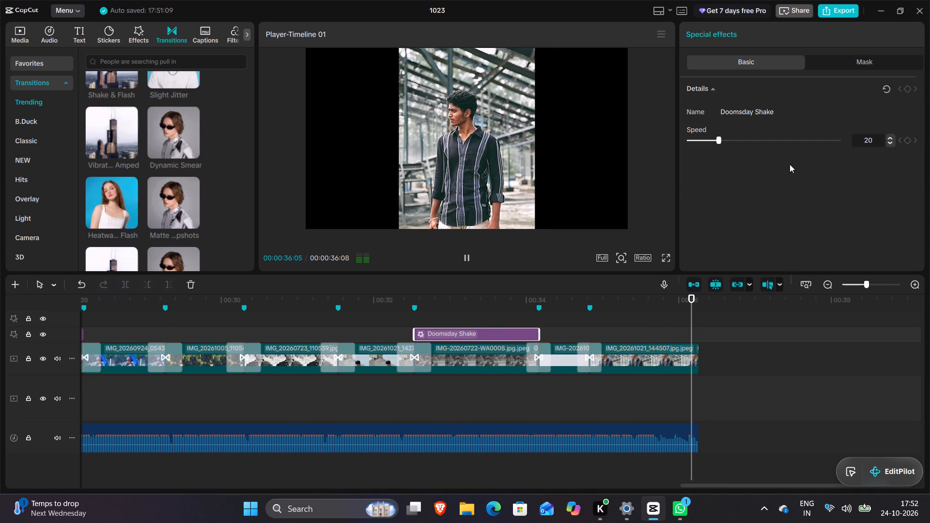
left_click(832, 65)
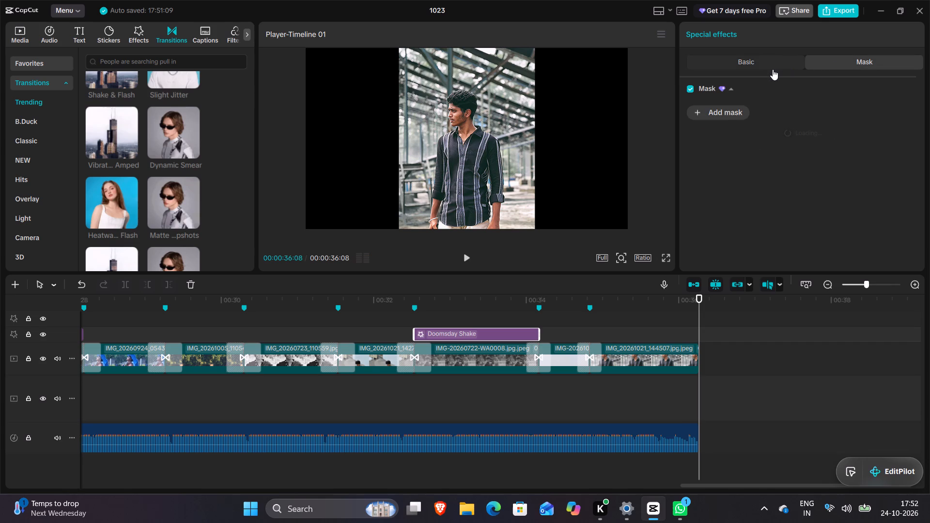
Replay the slideshow from around its first photo and pause just after the IMG_20260723_110559 photo.
left_click(277, 328)
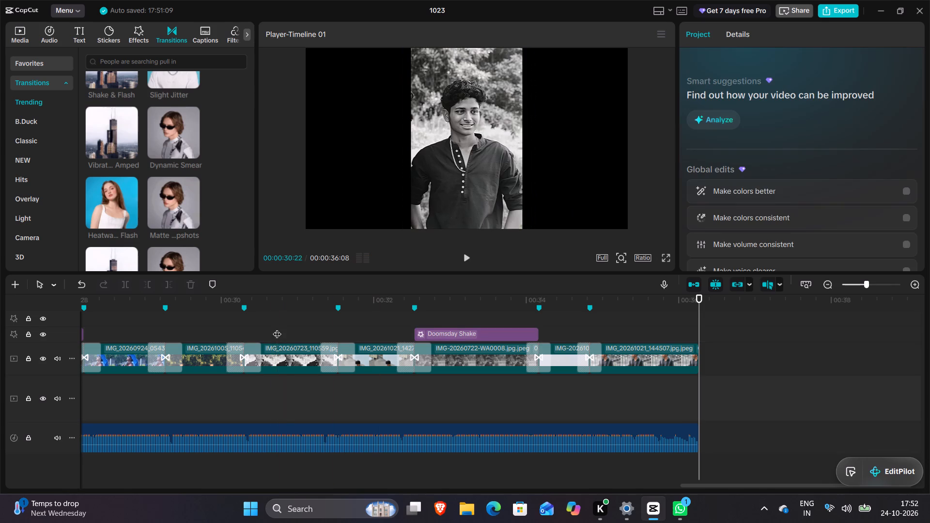
left_click_drag(277, 328, 695, 360)
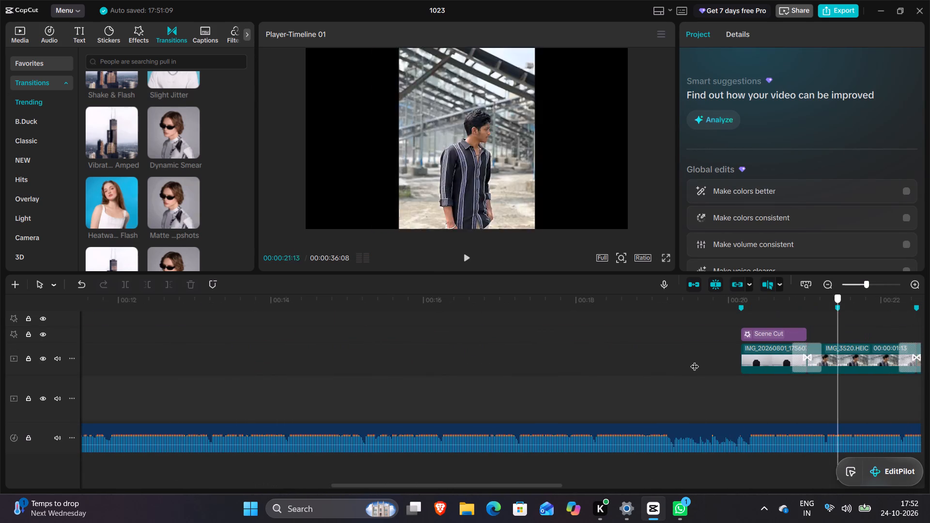
left_click_drag(695, 360, 690, 360)
left_click(463, 254)
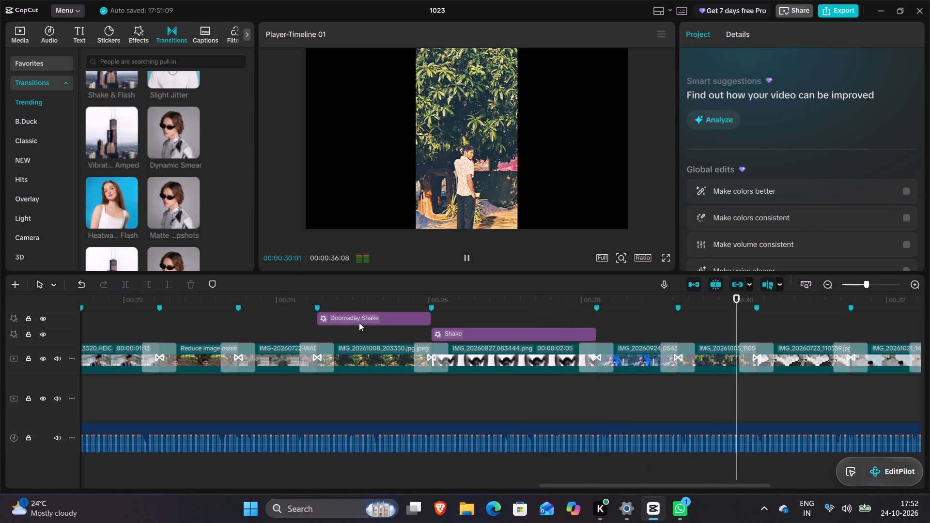
left_click(468, 252)
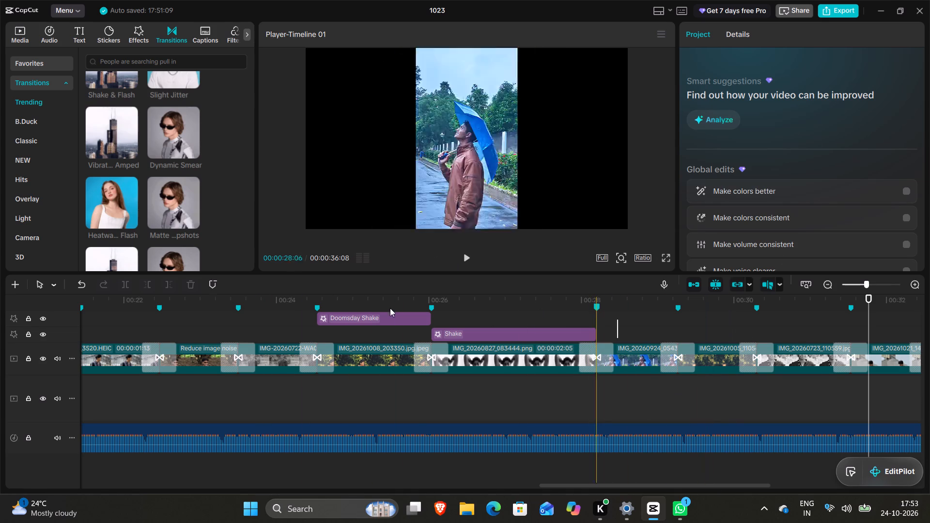
Play the slideshow again from 00:00:20:03, just before the first photo, through to the end.
left_click(136, 333)
left_click_drag(135, 333, 535, 372)
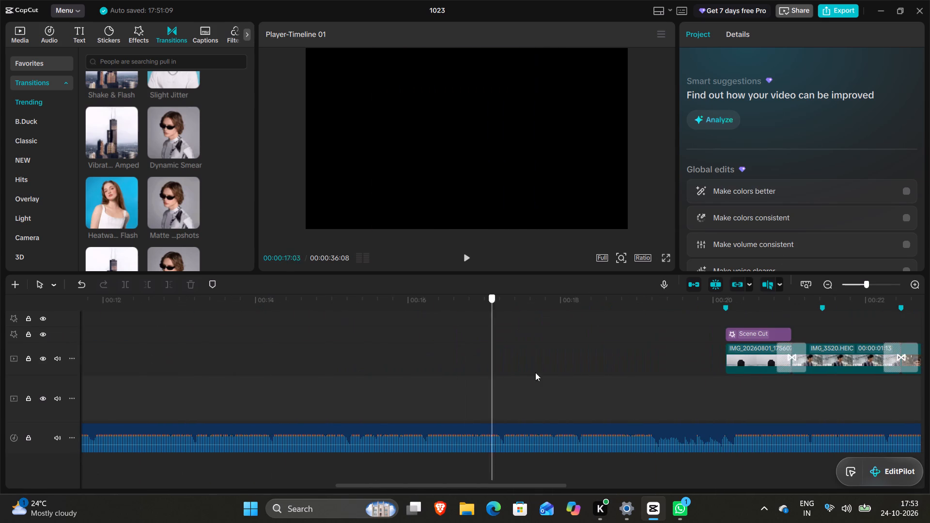
left_click_drag(535, 372, 720, 370)
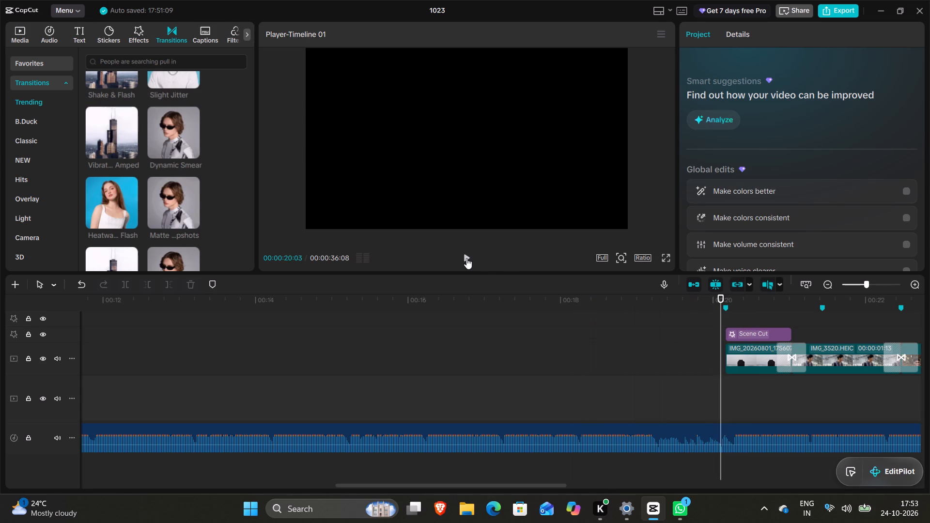
left_click(463, 257)
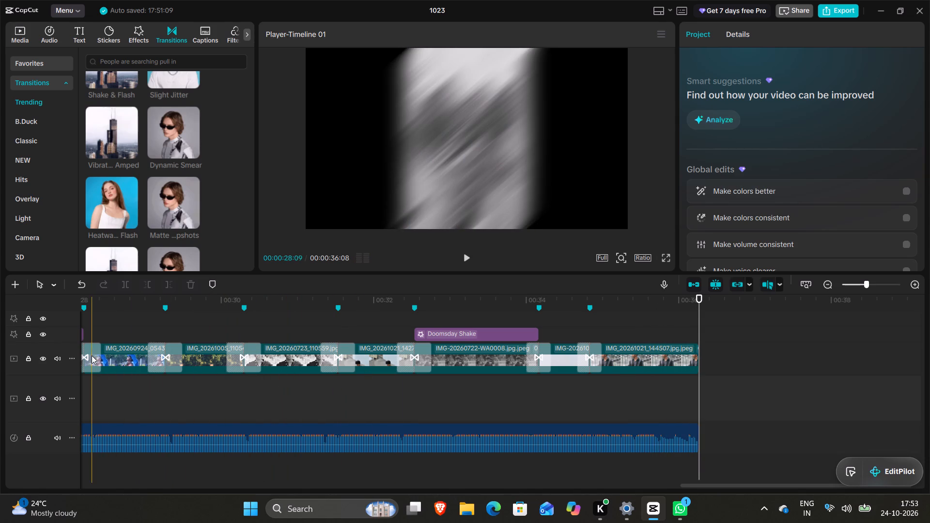
Select the IMG_20260827_083444.png photo beneath the Shake effect on the main track.
scroll(92, 355, "right", 1)
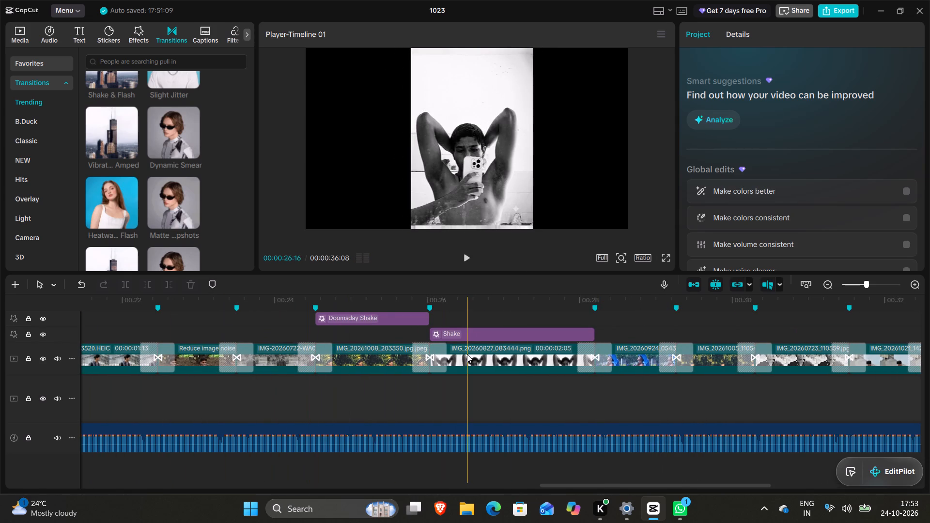
left_click(497, 353)
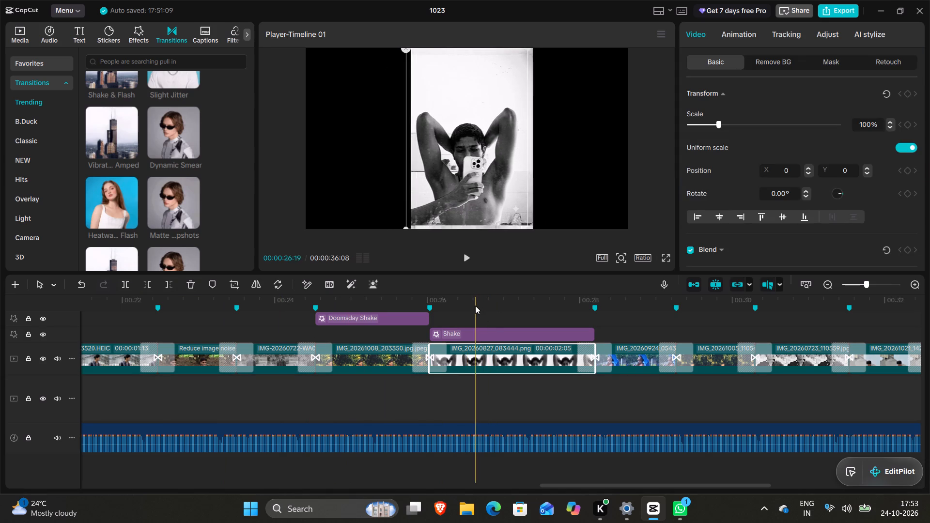
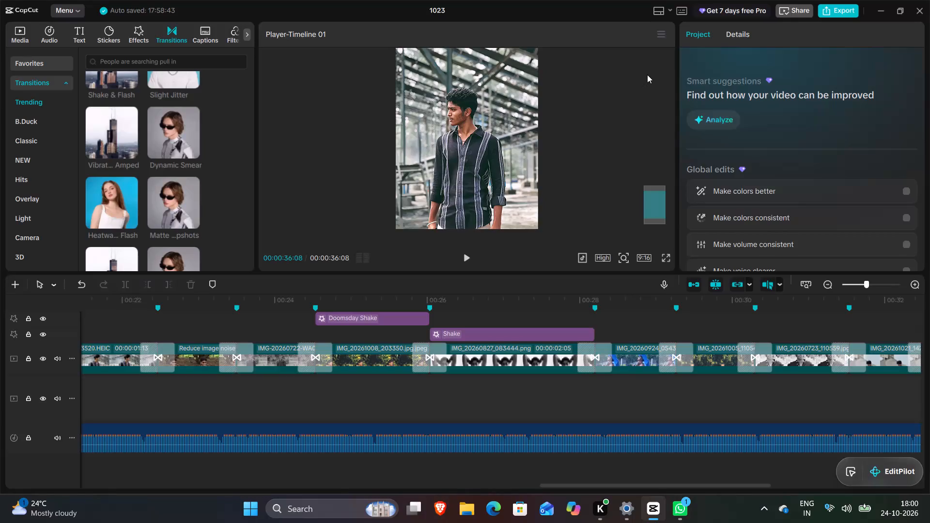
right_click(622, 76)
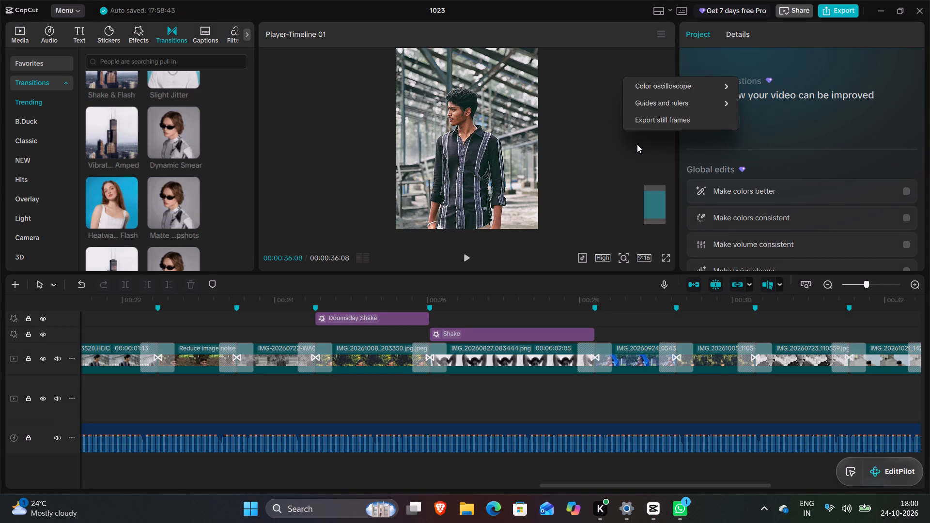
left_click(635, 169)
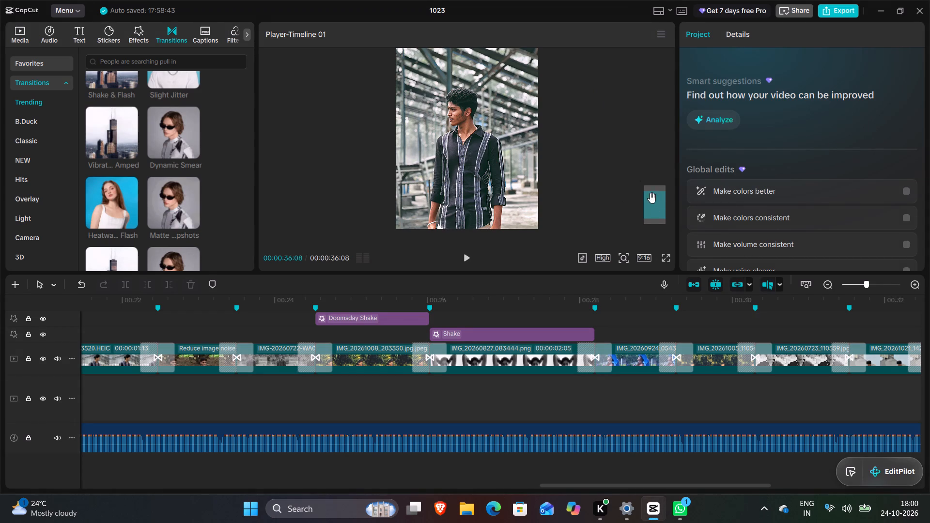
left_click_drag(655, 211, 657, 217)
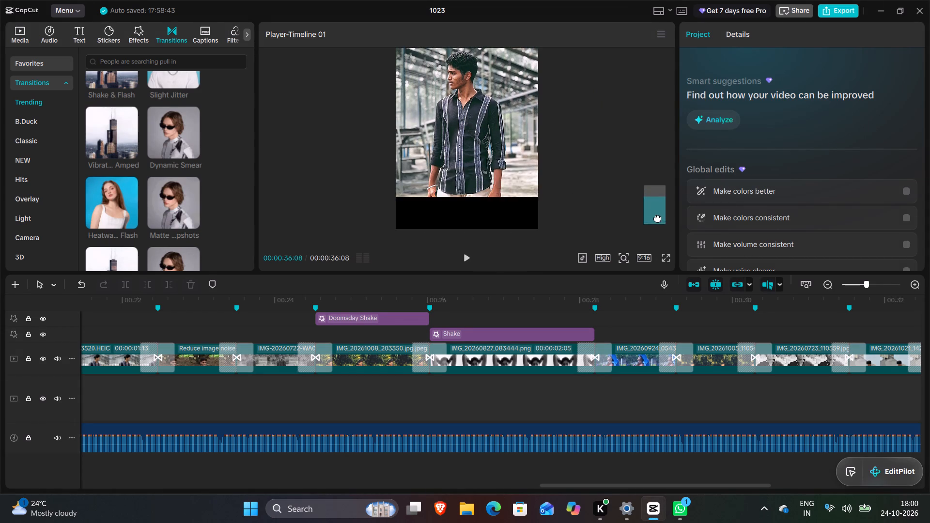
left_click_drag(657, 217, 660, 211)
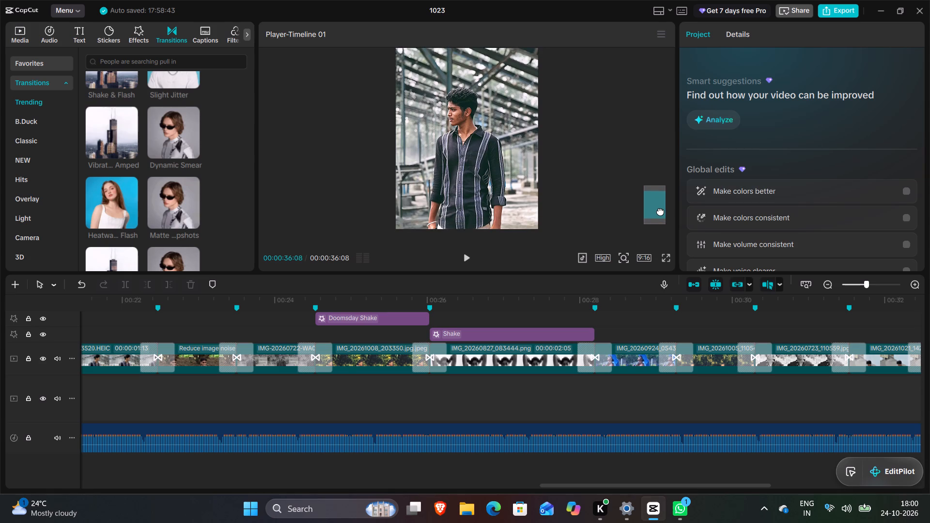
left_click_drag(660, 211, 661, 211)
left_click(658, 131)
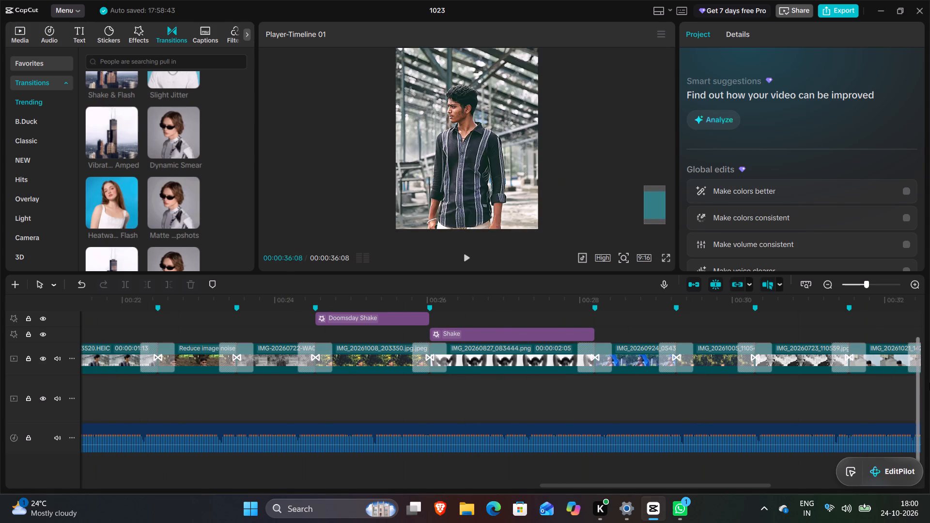
Select the short second-to-last photo on the main track and place the playhead on it at 00:00:34:15.
left_click(856, 385)
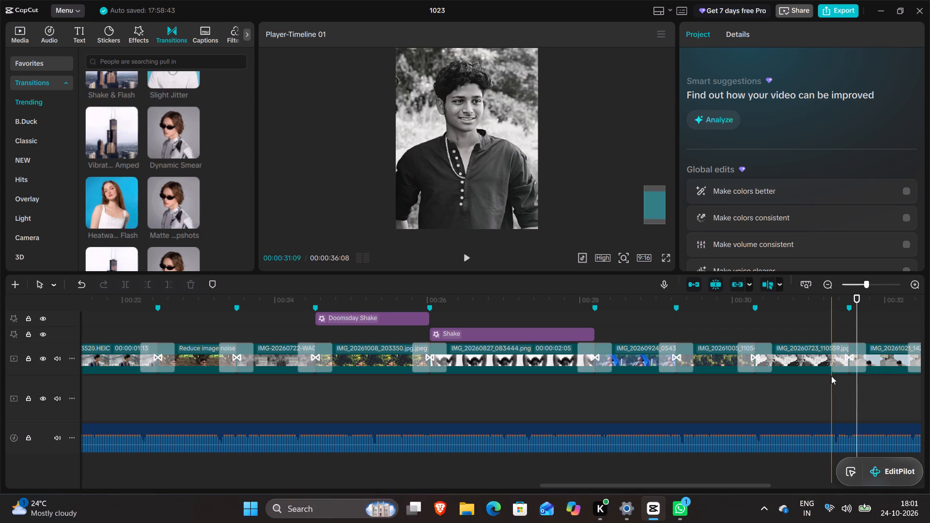
scroll(831, 378, "down", 16, "ctrl")
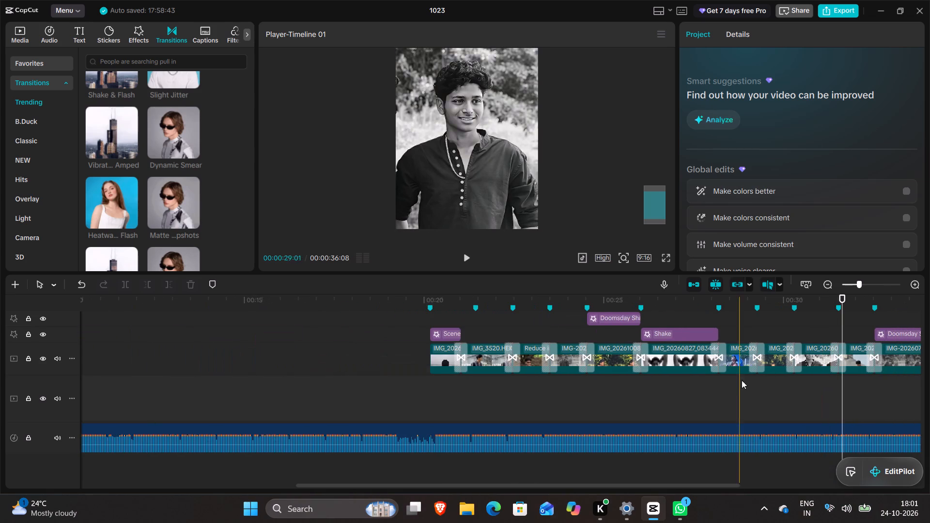
scroll(846, 392, "down", 11, "ctrl")
scroll(865, 386, "up", 5, "ctrl")
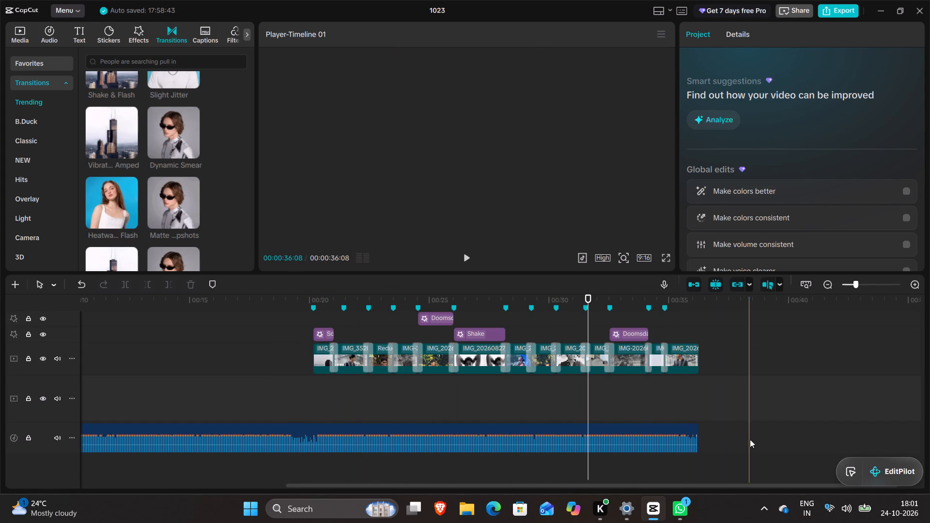
left_click(652, 424)
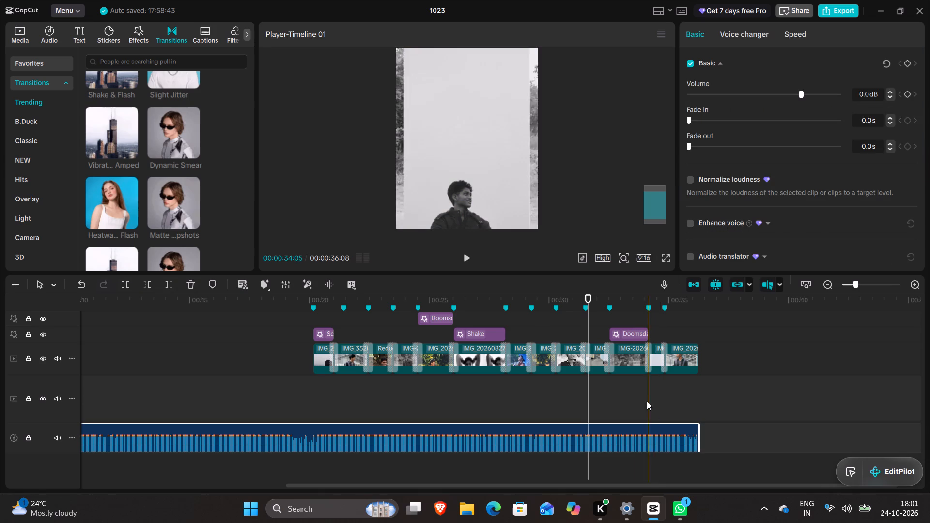
left_click(657, 361)
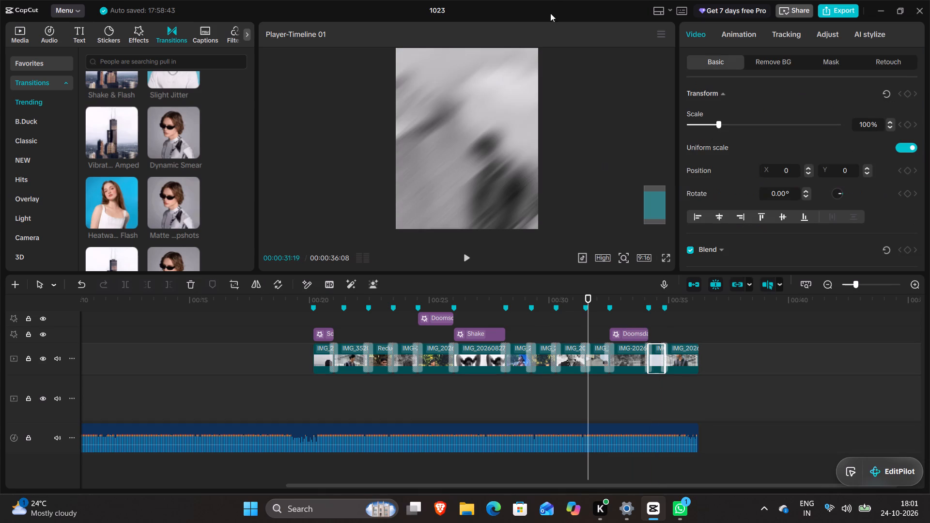
left_click(657, 387)
Reduce the player's preview magnification until the entire vertical frame fits in the preview.
left_click(514, 72)
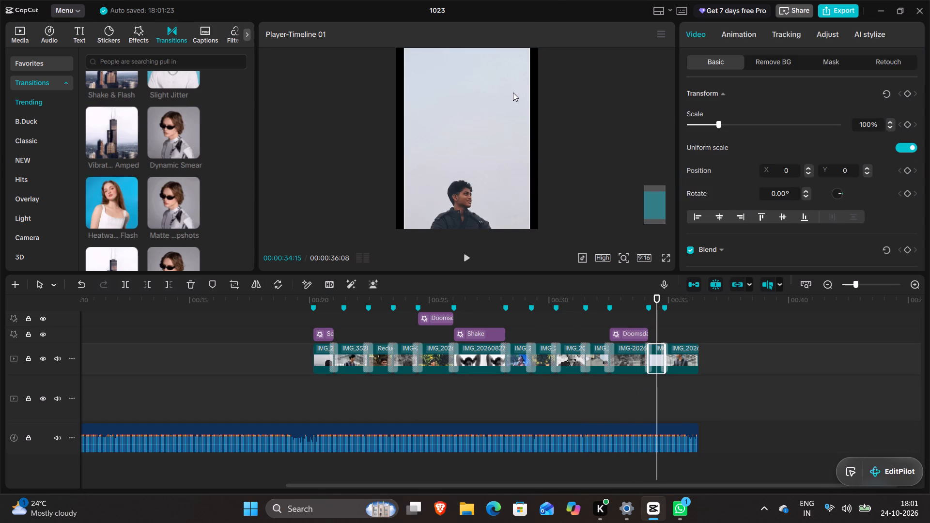
scroll(499, 120, "down", 1)
scroll(499, 119, "up", 2)
left_click(500, 123)
left_click(505, 159)
left_click(659, 217)
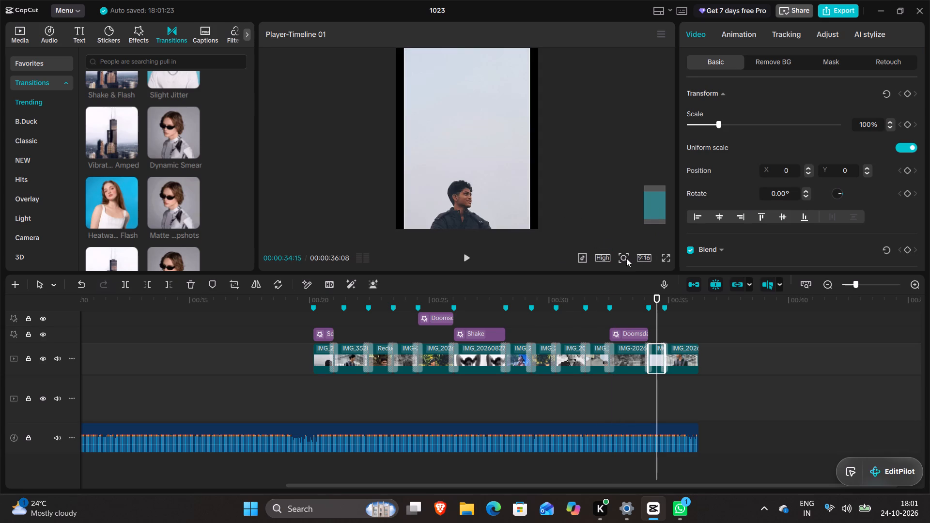
left_click(626, 258)
left_click(616, 277)
left_click_drag(616, 277, 625, 279)
left_click_drag(655, 207, 655, 201)
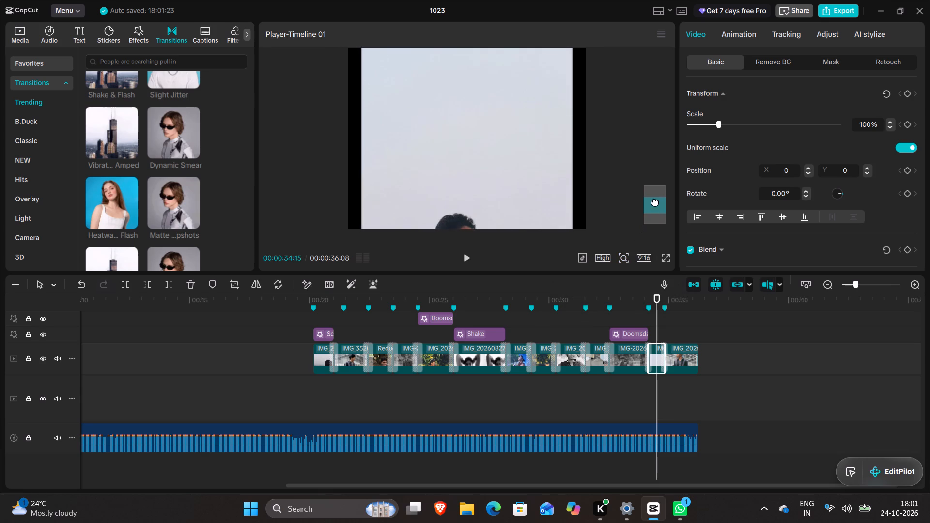
left_click_drag(655, 201, 650, 233)
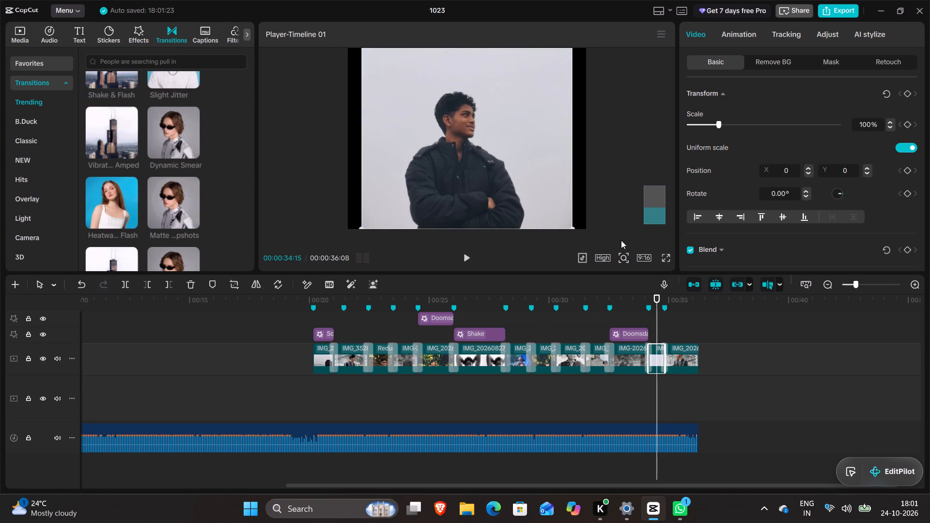
left_click_drag(656, 219, 654, 247)
left_click(622, 257)
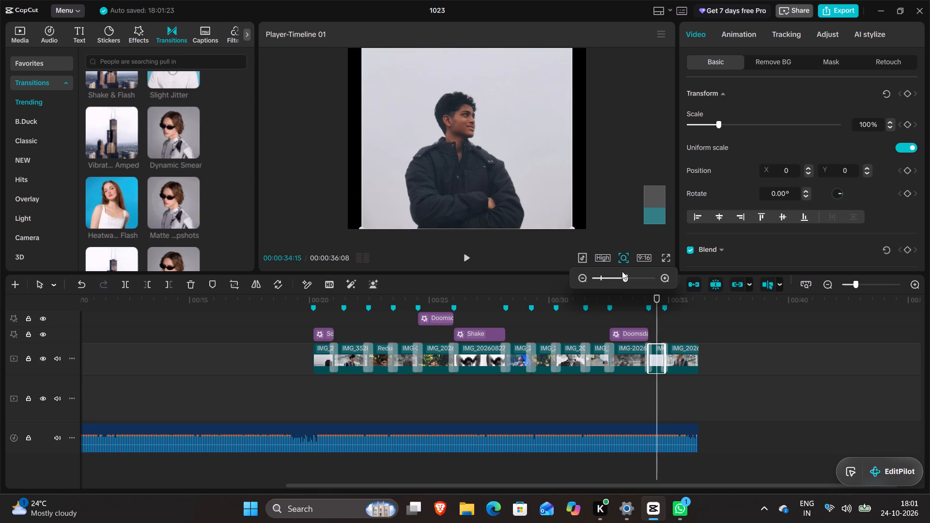
left_click_drag(624, 281, 607, 279)
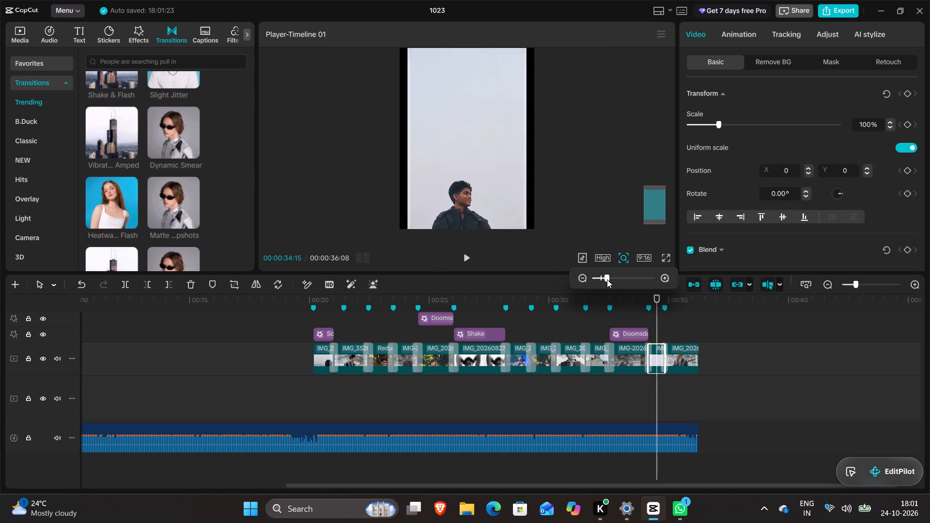
left_click_drag(607, 279, 604, 279)
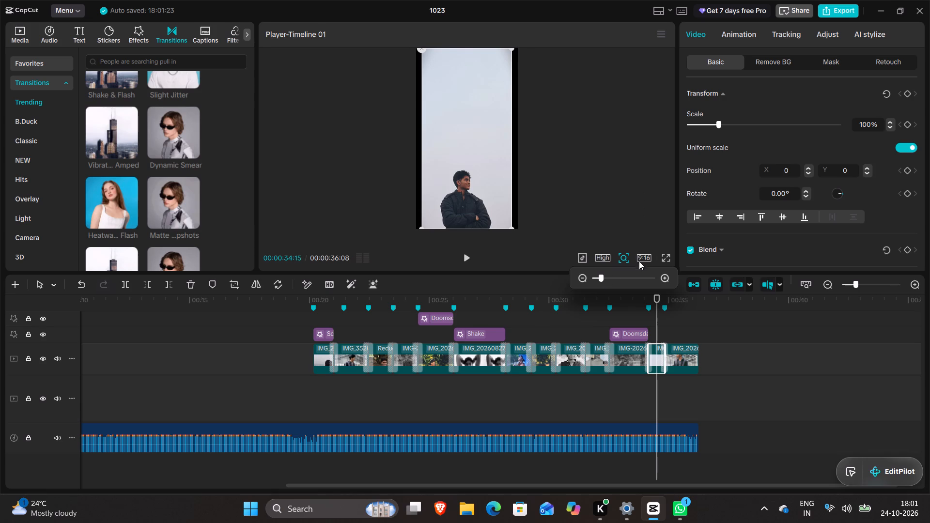
Choose 9:16 as the project's aspect ratio.
left_click(646, 259)
left_click(647, 259)
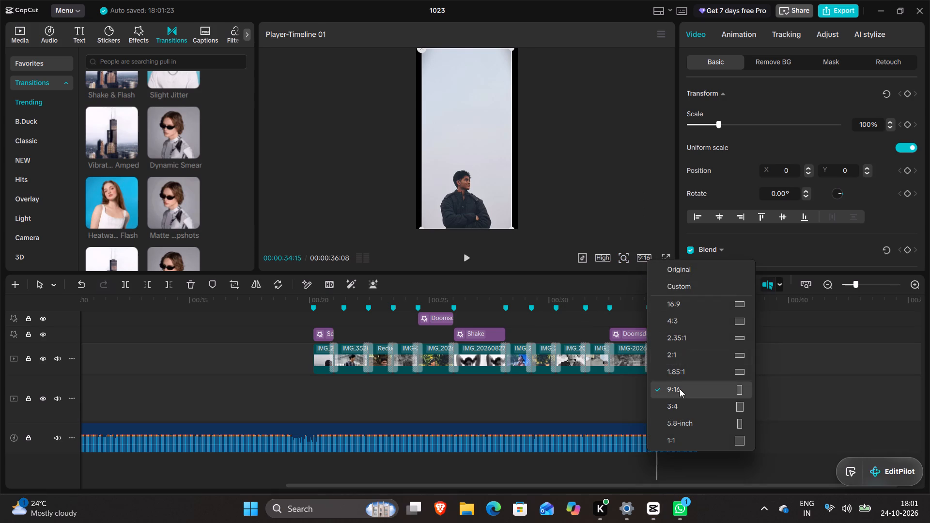
left_click(680, 392)
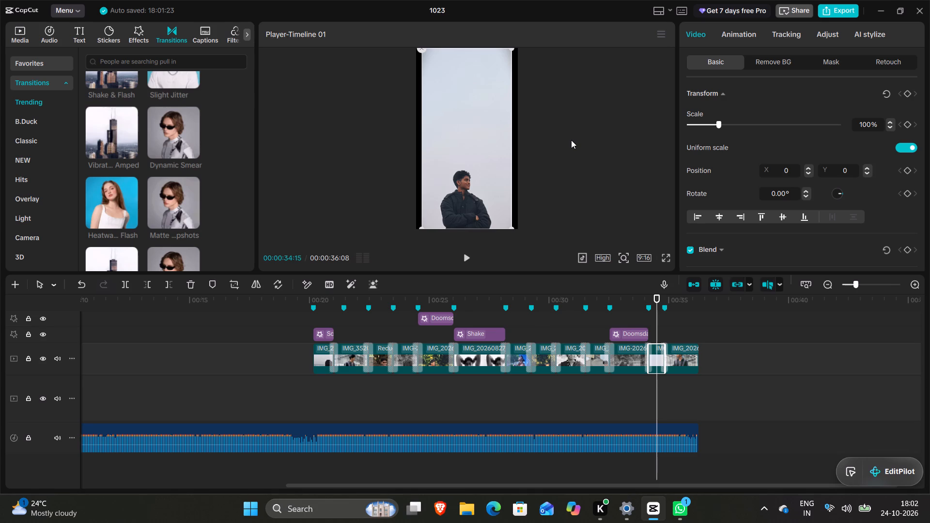
right_click(571, 140)
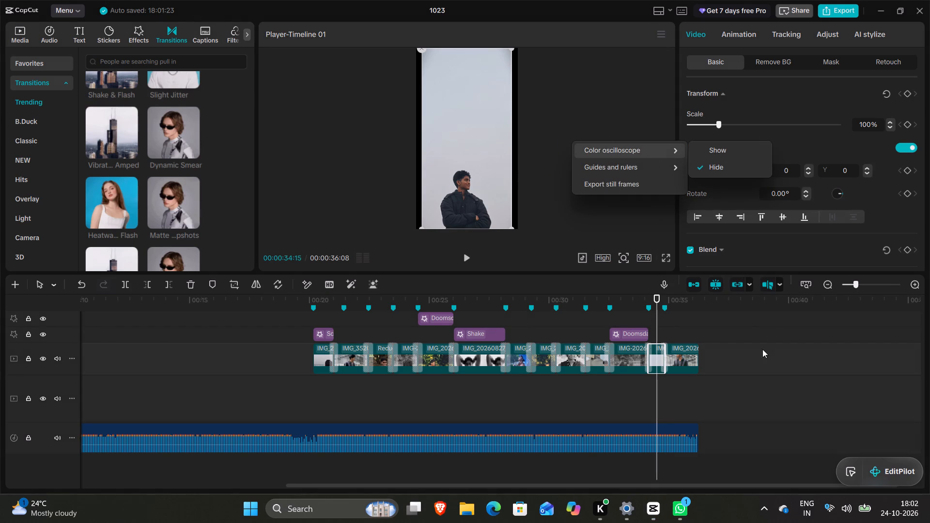
left_click(680, 356)
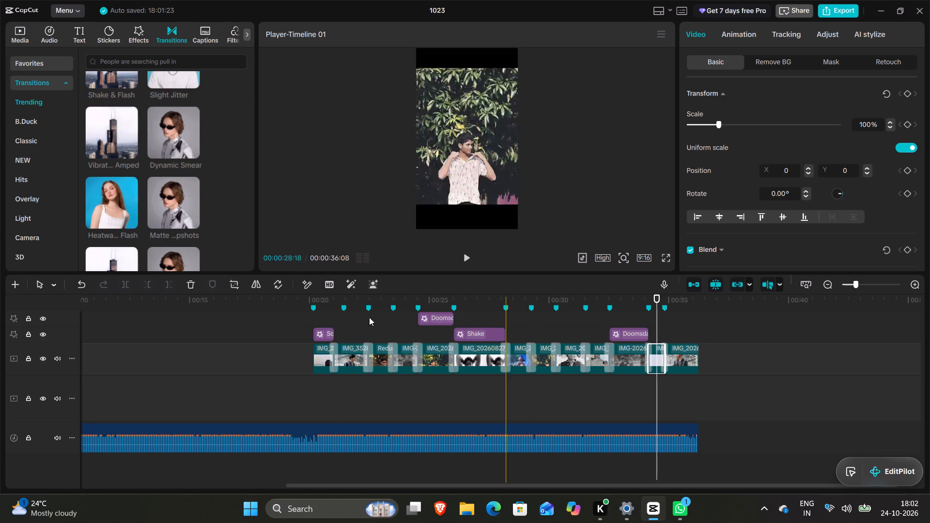
Check the first photo's framing and enlarge the IMG_3520.HEIC photo to 148% so it fills the vertical frame.
left_click(322, 356)
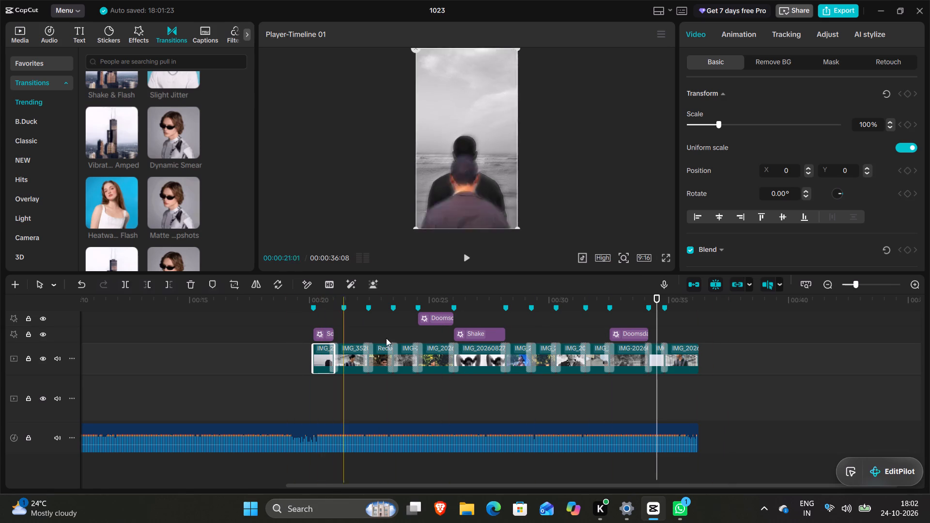
left_click(322, 390)
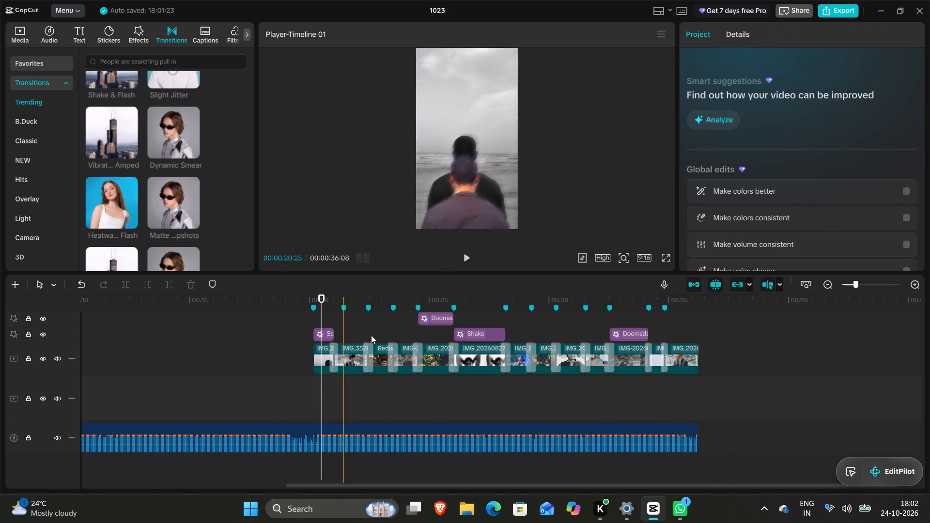
left_click(348, 383)
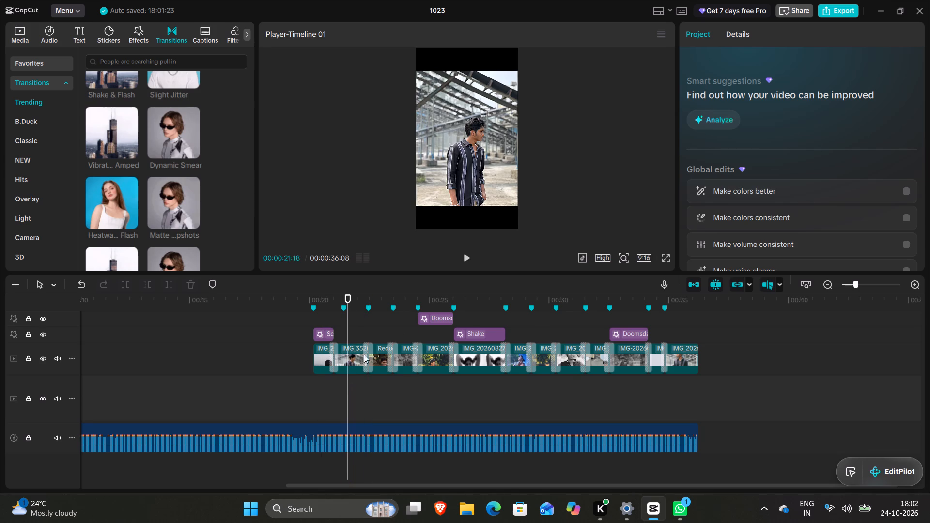
left_click(464, 170)
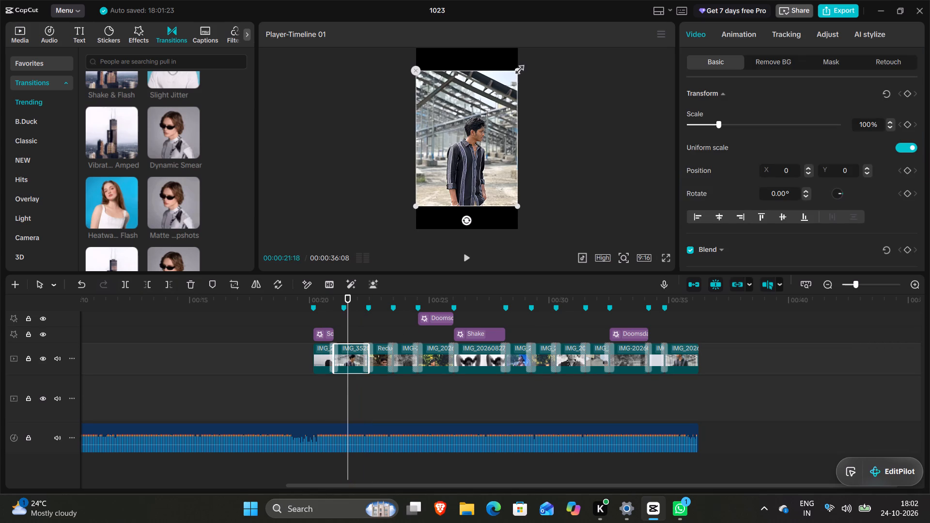
left_click_drag(517, 68, 547, 19)
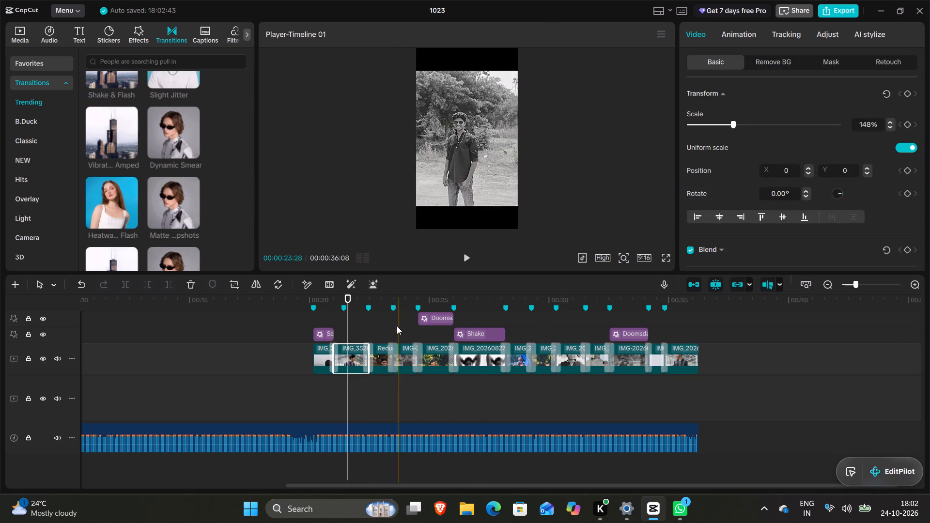
Enlarge the black-and-white IMG-20260722-WA photo just before the first Doomsday Shake effect to cover the black bars.
left_click(378, 364)
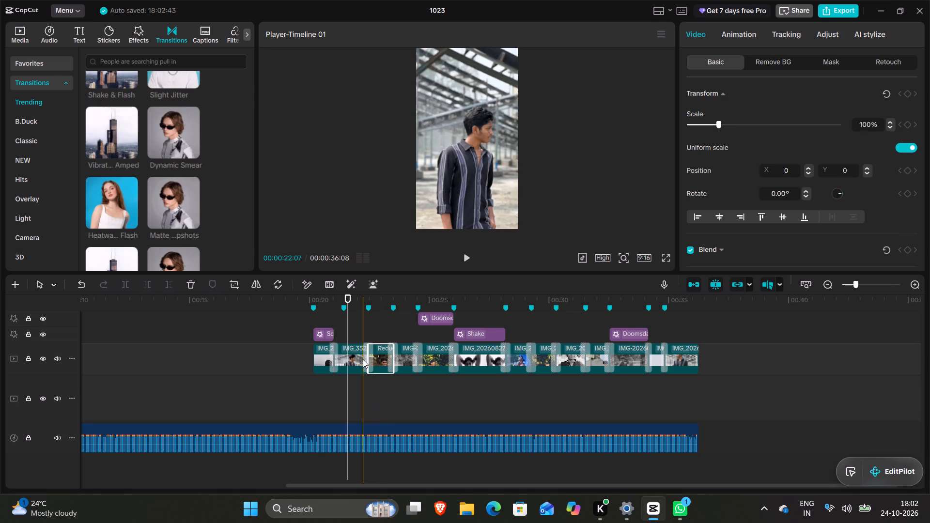
left_click(381, 407)
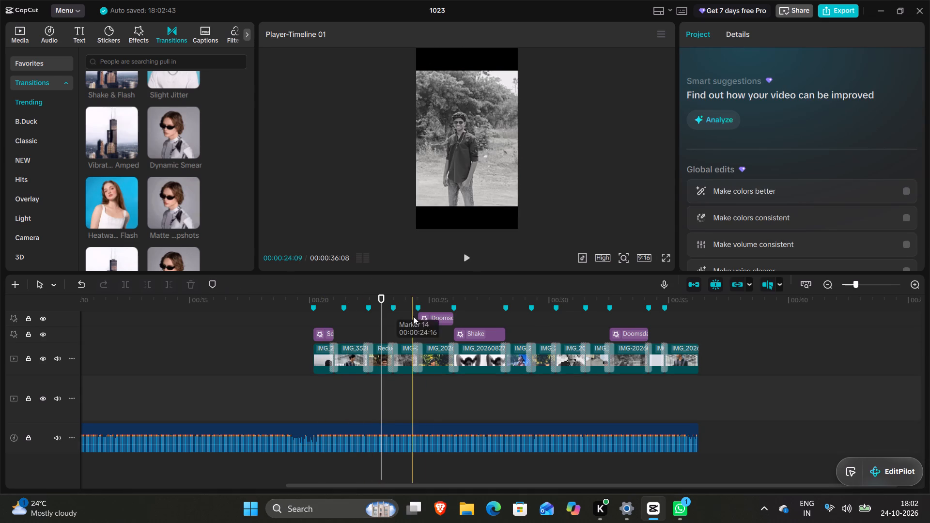
left_click(401, 359)
left_click(409, 401)
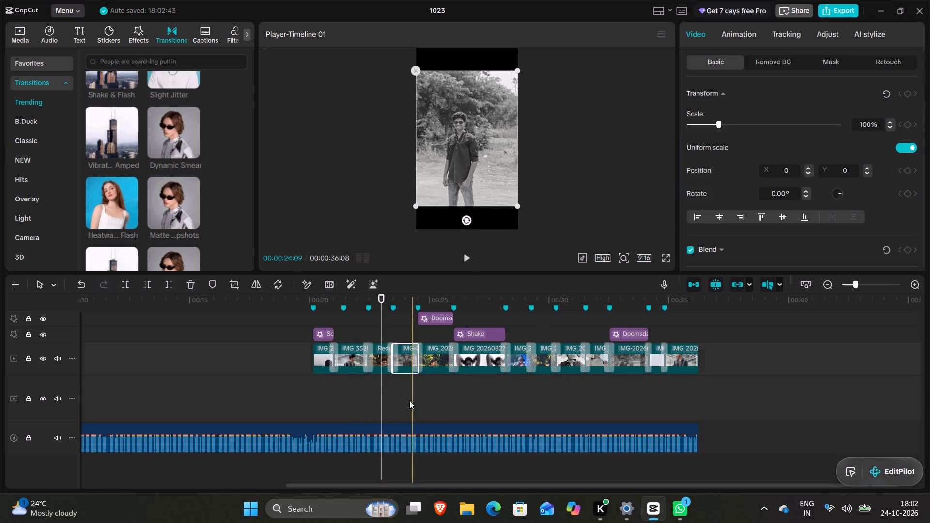
left_click(404, 415)
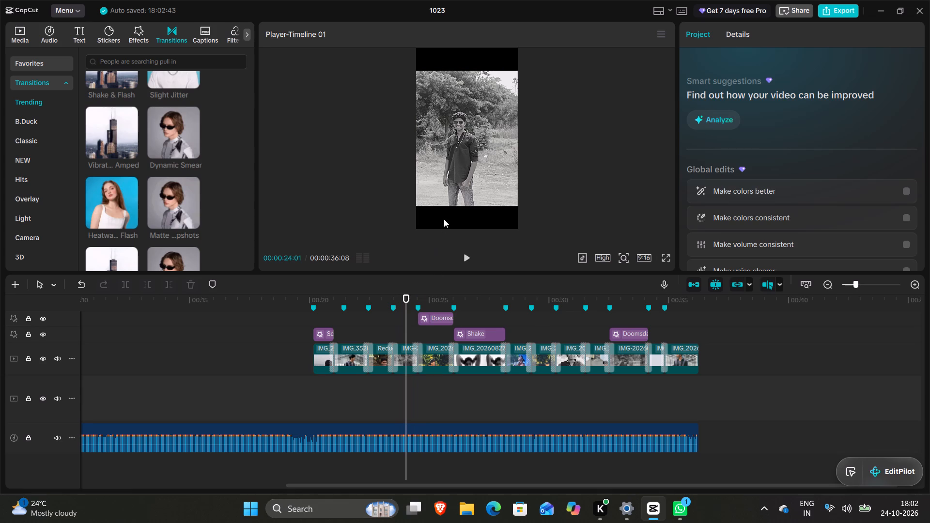
left_click(466, 185)
left_click_drag(517, 73, 525, 51)
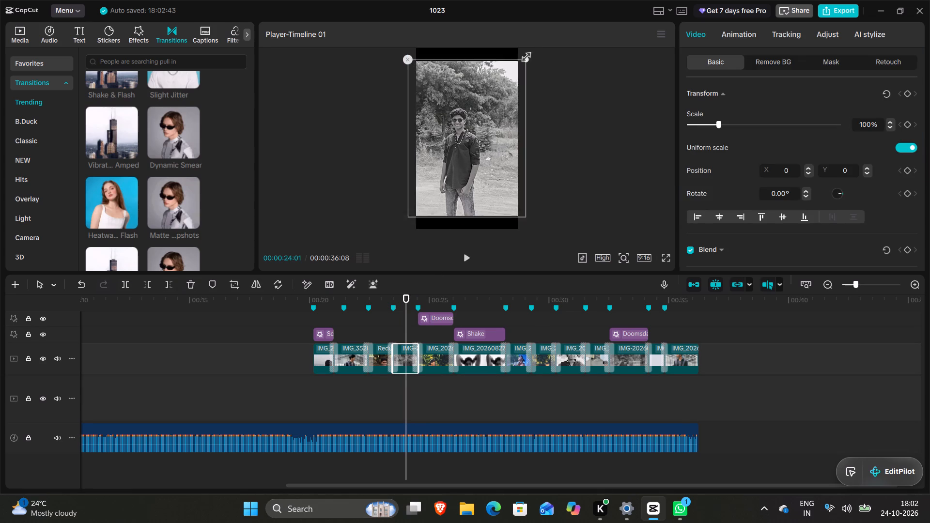
left_click_drag(525, 51, 531, 41)
left_click(548, 181)
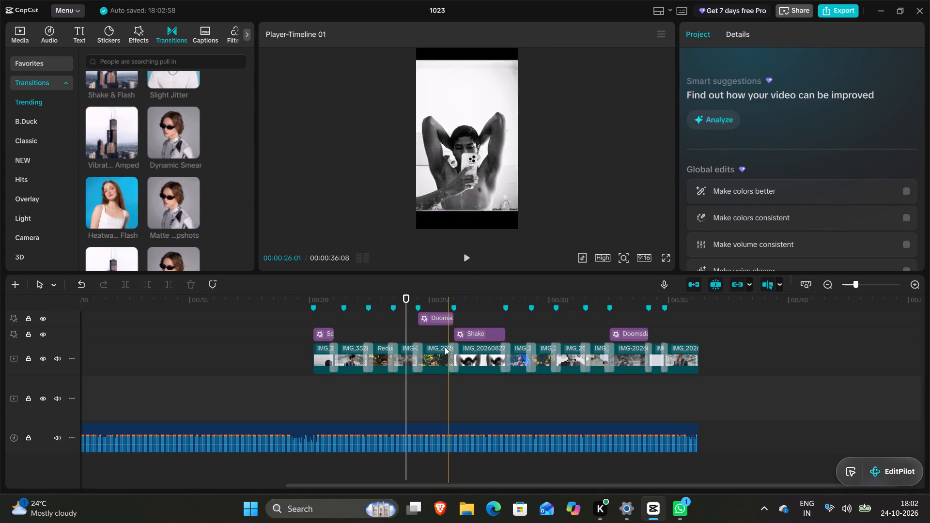
Enlarge the garden photo under the first Doomsday Shake effect to 133% so it fills the vertical frame.
left_click(435, 393)
left_click(435, 353)
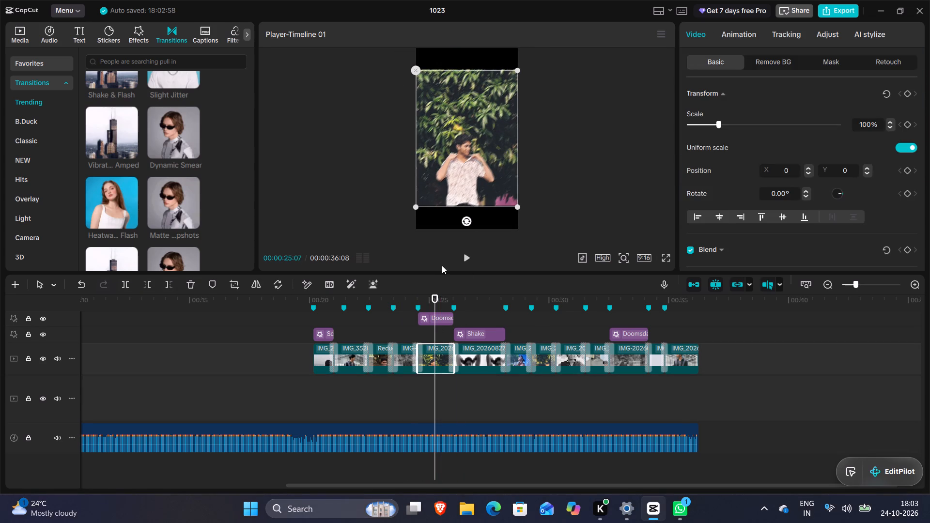
left_click_drag(516, 69, 550, 41)
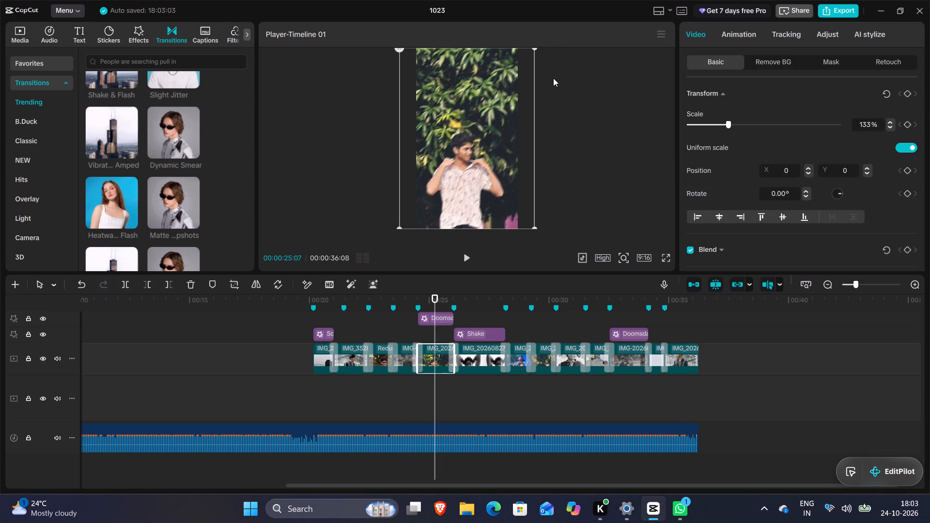
left_click(559, 153)
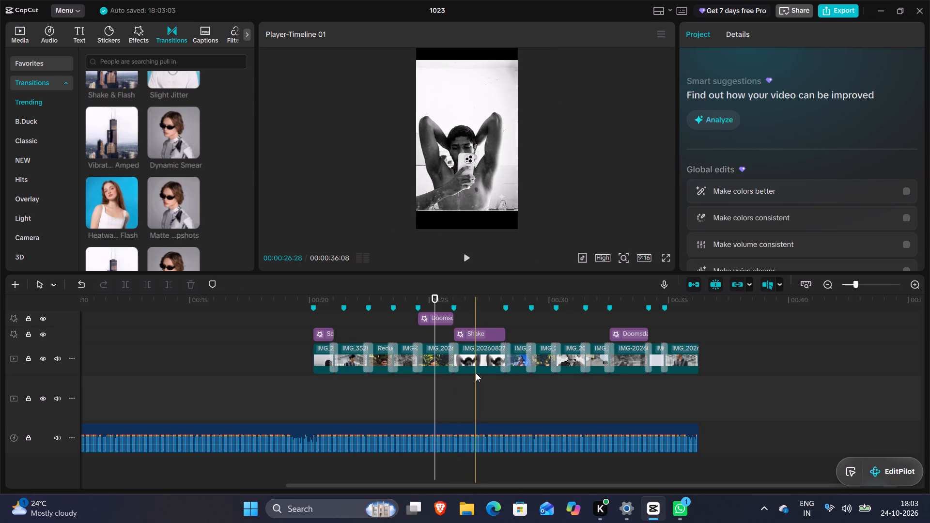
Enlarge the black-and-white mirror selfie under the Shake effect to 120% to cover the black bars.
left_click(478, 363)
left_click(492, 117)
left_click(478, 373)
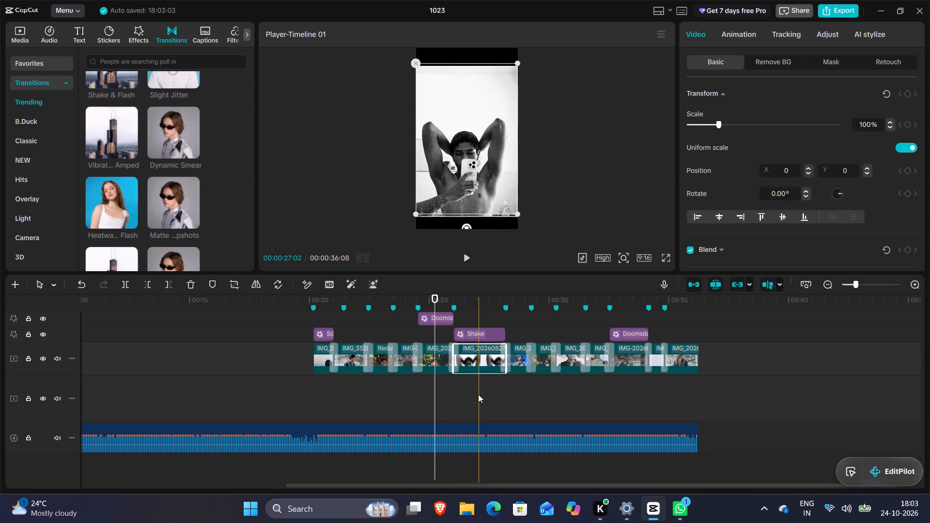
left_click(478, 394)
left_click(483, 365)
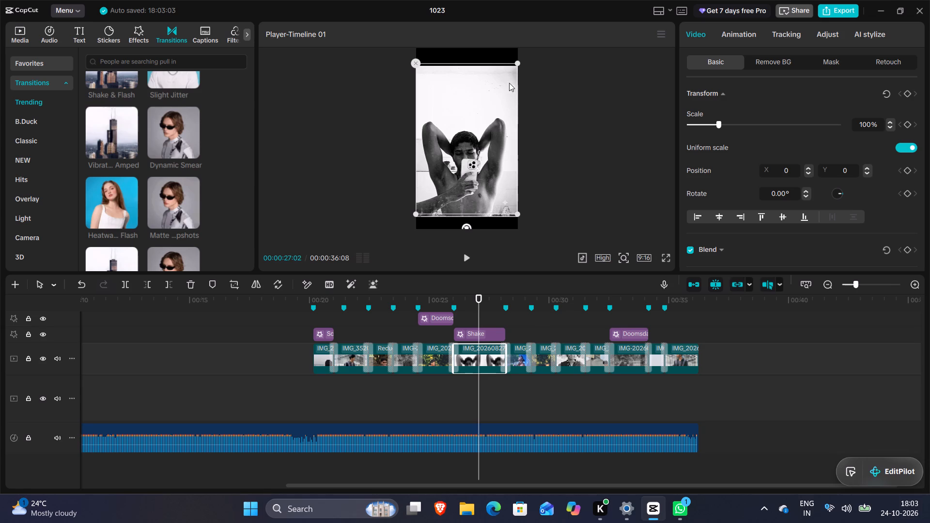
left_click_drag(518, 62, 529, 45)
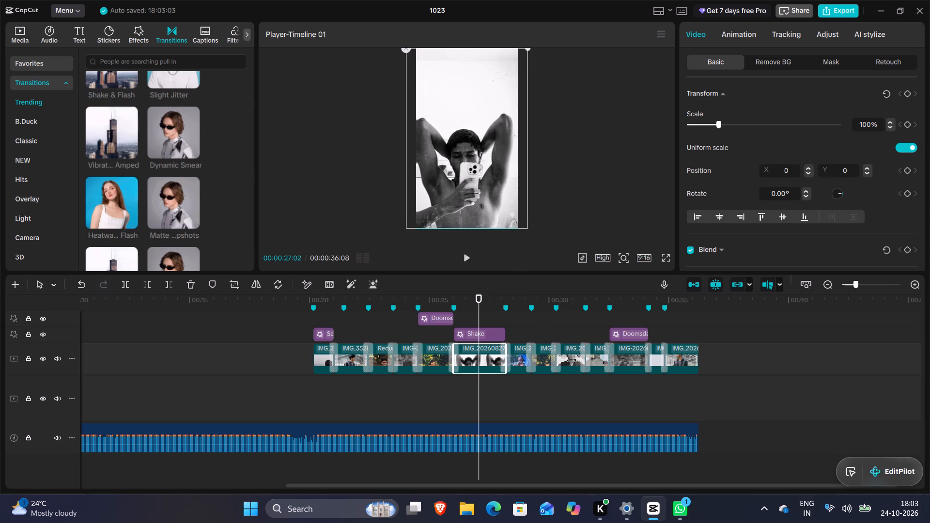
left_click_drag(529, 45, 536, 44)
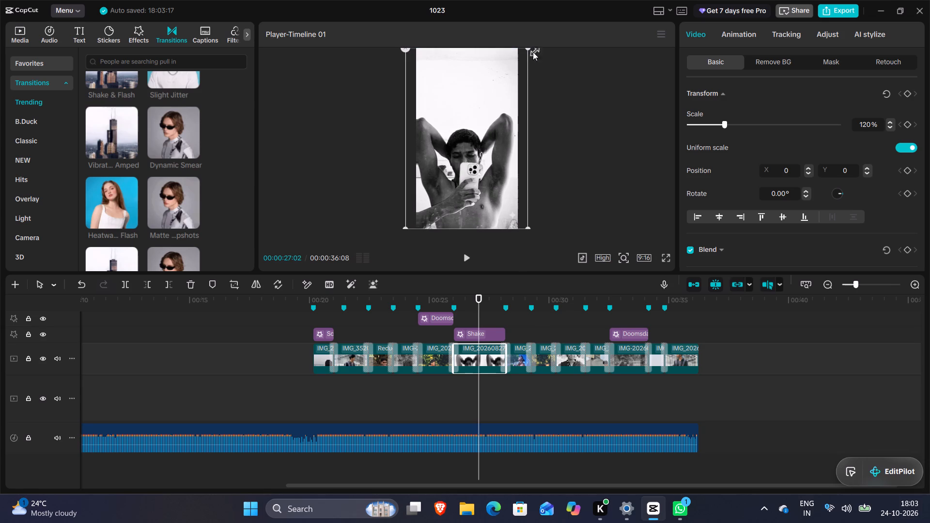
left_click(612, 185)
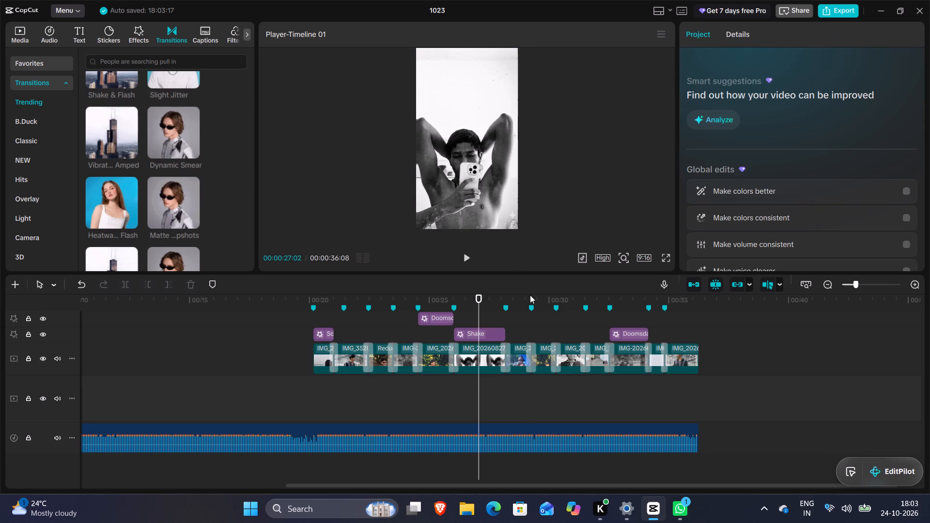
Check the framing of the blue umbrella photo and the one after it, and enlarge the following black-and-white portrait to 110%.
left_click(516, 387)
left_click(519, 353)
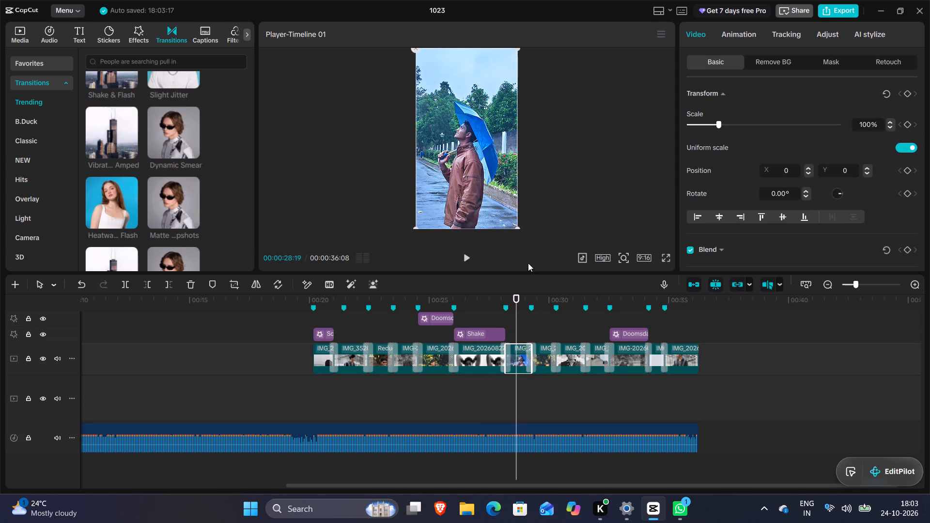
left_click(543, 363)
left_click(542, 406)
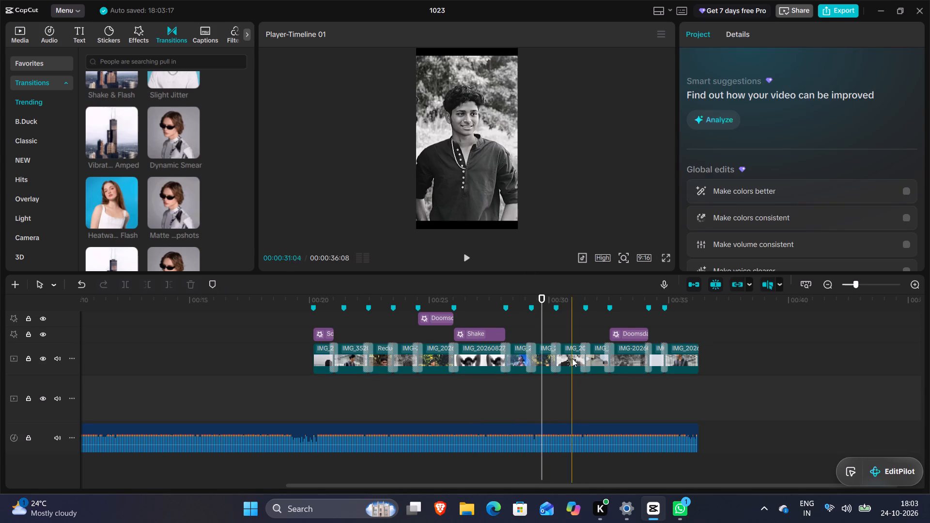
left_click(570, 356)
left_click(573, 398)
left_click(500, 117)
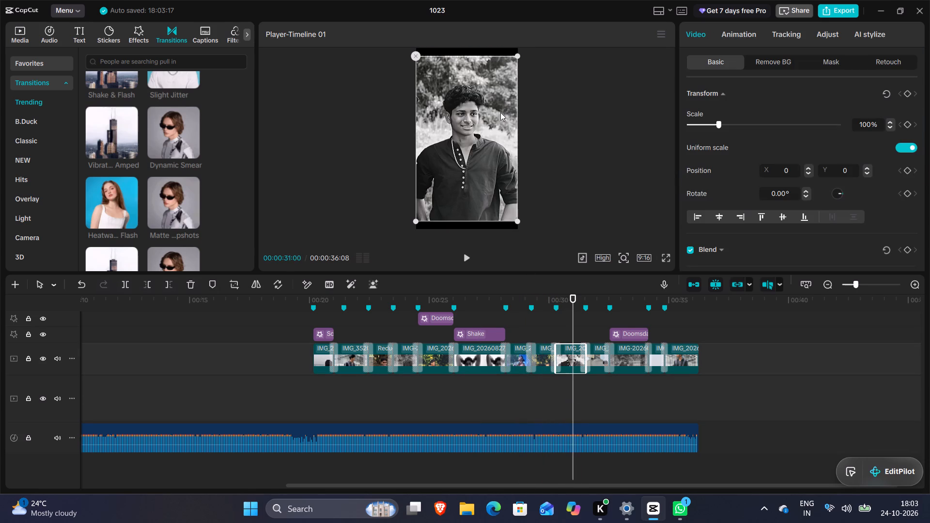
left_click_drag(519, 53, 532, 50)
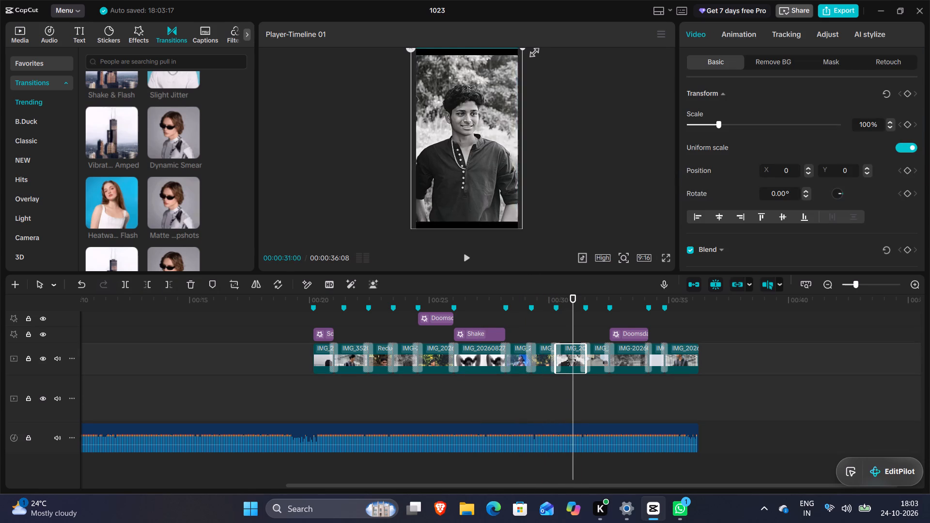
left_click_drag(532, 50, 538, 50)
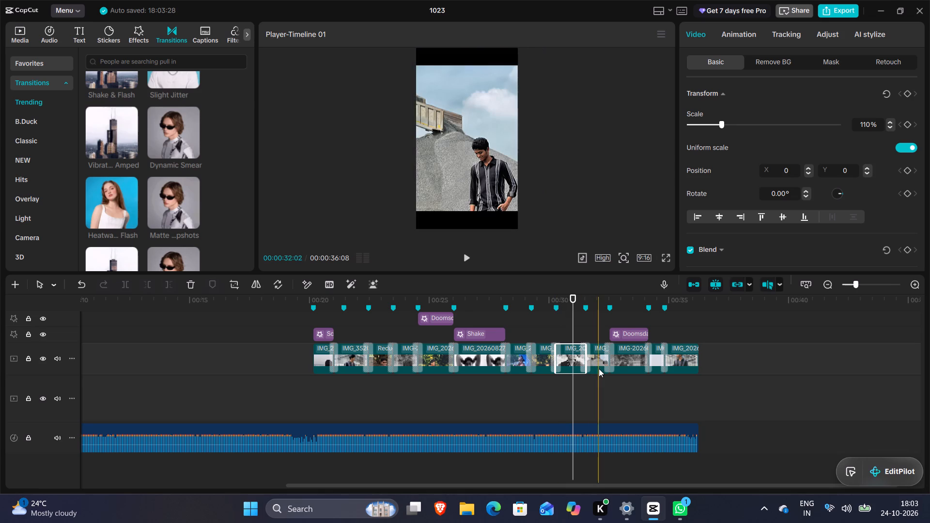
Enlarge the gravel-heap photo just before the second Doomsday effect until it fills the vertical frame.
left_click(599, 369)
left_click(597, 424)
left_click(593, 382)
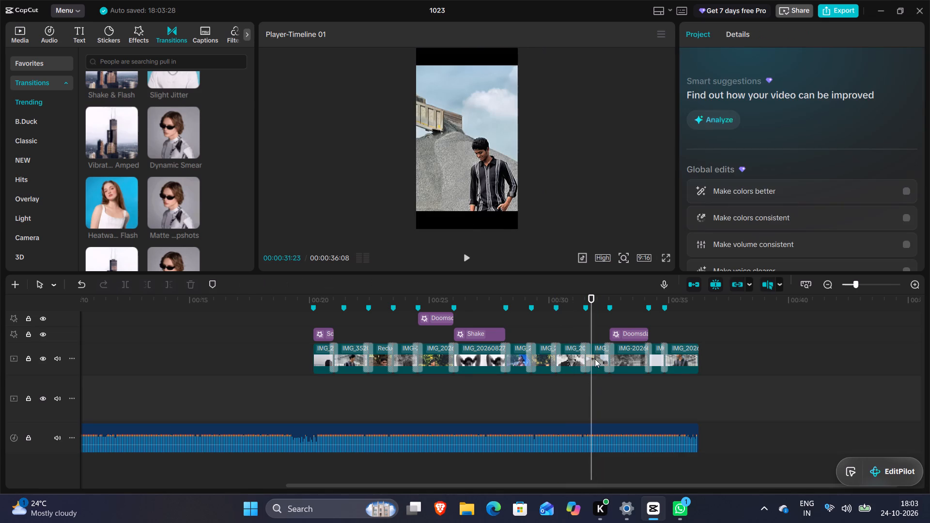
left_click(595, 359)
left_click_drag(521, 63, 548, 56)
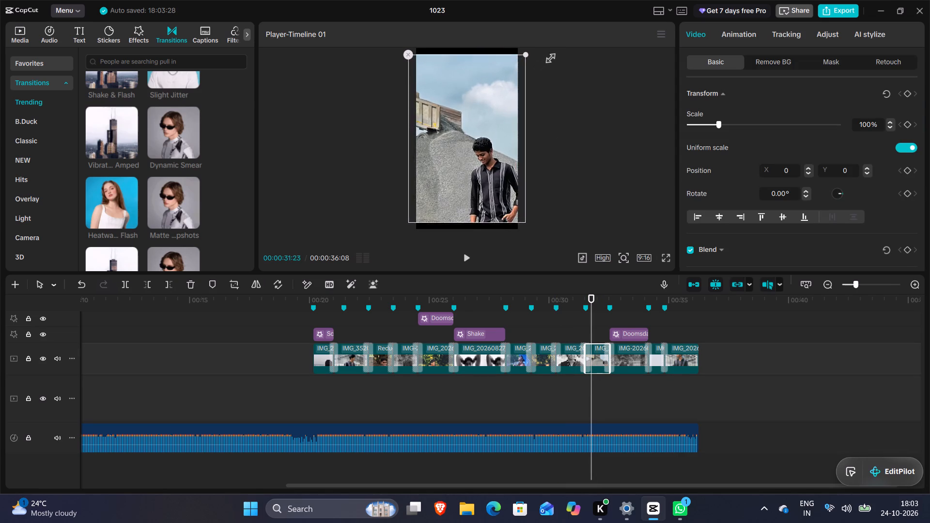
left_click_drag(548, 56, 569, 57)
left_click(614, 137)
Enlarge the black-and-white outdoor photo under the second Doomsday effect to cover the black bars.
left_click(626, 364)
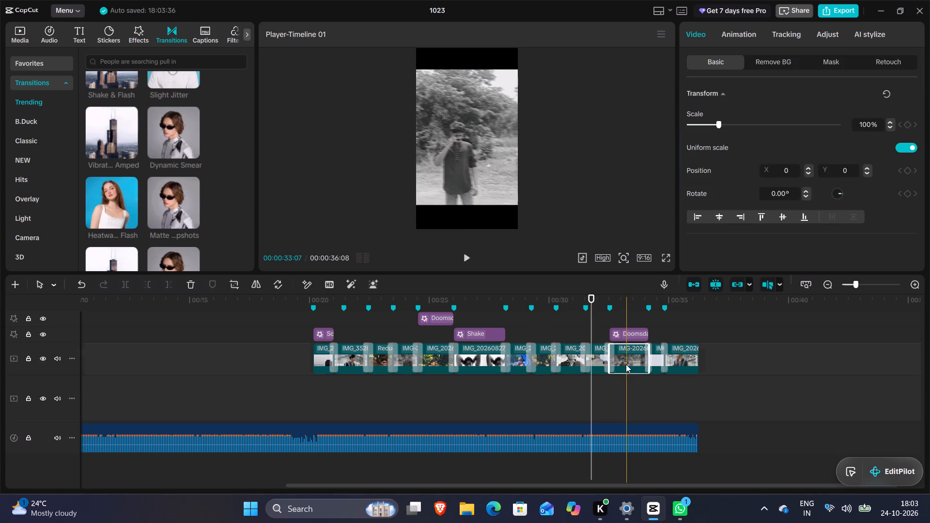
left_click(622, 387)
left_click(513, 91)
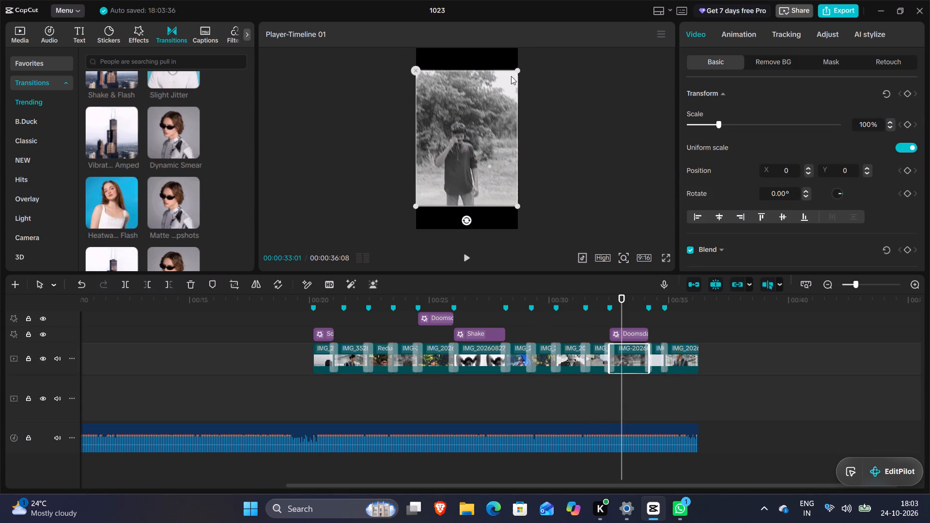
left_click_drag(520, 68, 542, 34)
left_click(569, 120)
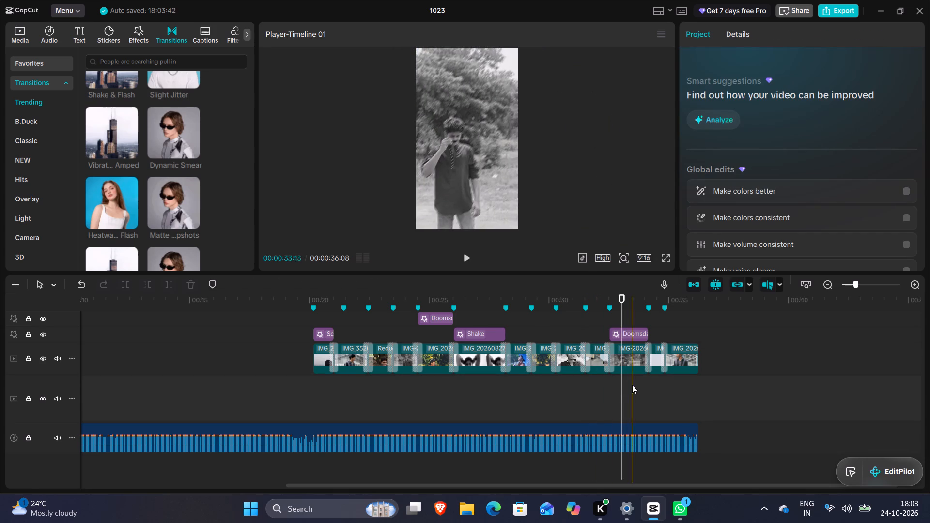
Enlarge the open-sky photo second from the end and shift it upward so it covers the black side bars.
left_click(659, 403)
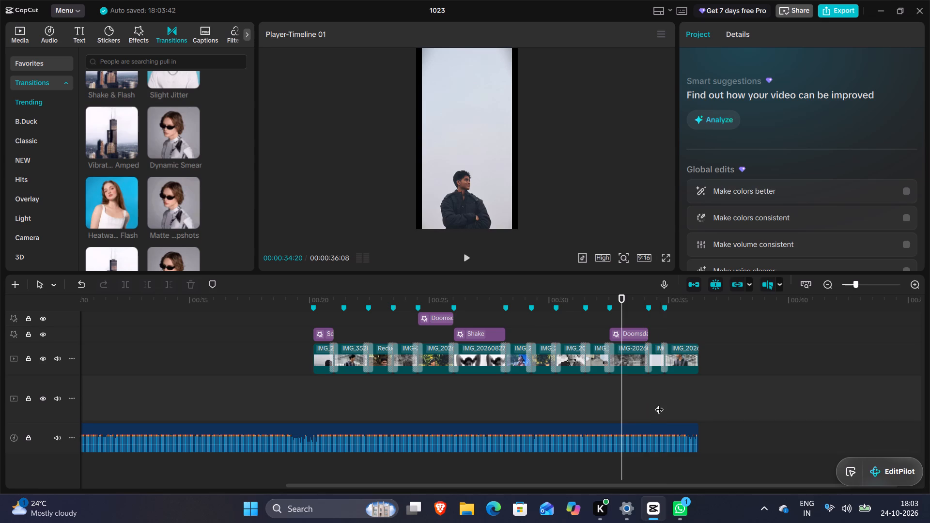
left_click(493, 132)
left_click(512, 46)
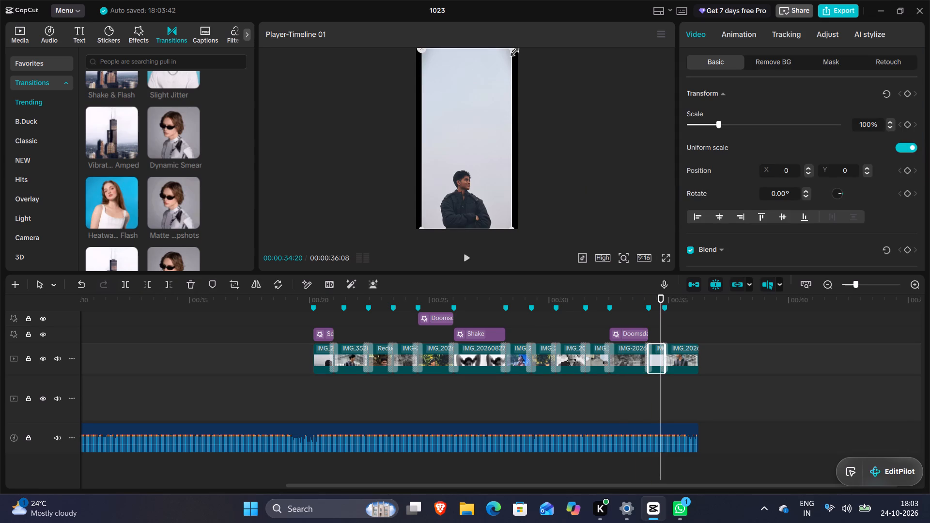
left_click_drag(511, 49, 532, 40)
left_click_drag(501, 131, 507, 111)
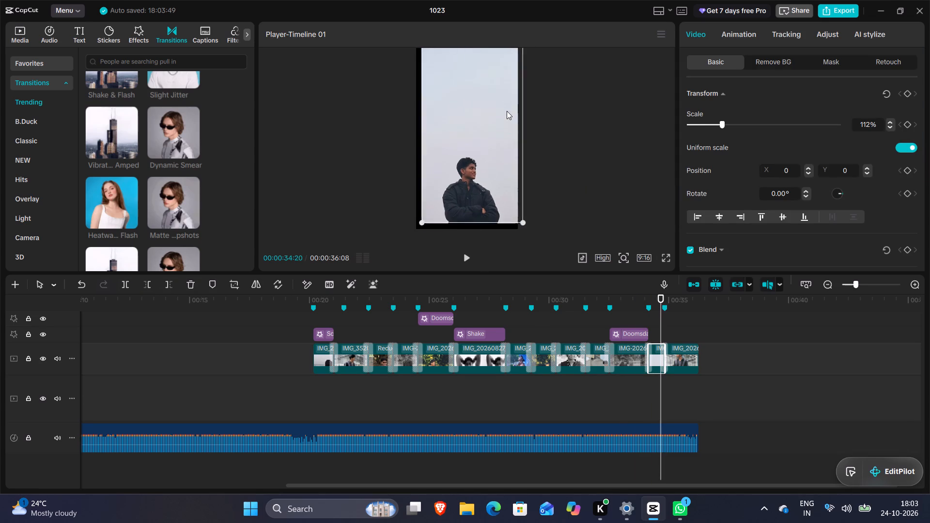
left_click_drag(507, 111, 506, 99)
left_click_drag(522, 206, 529, 237)
left_click(550, 186)
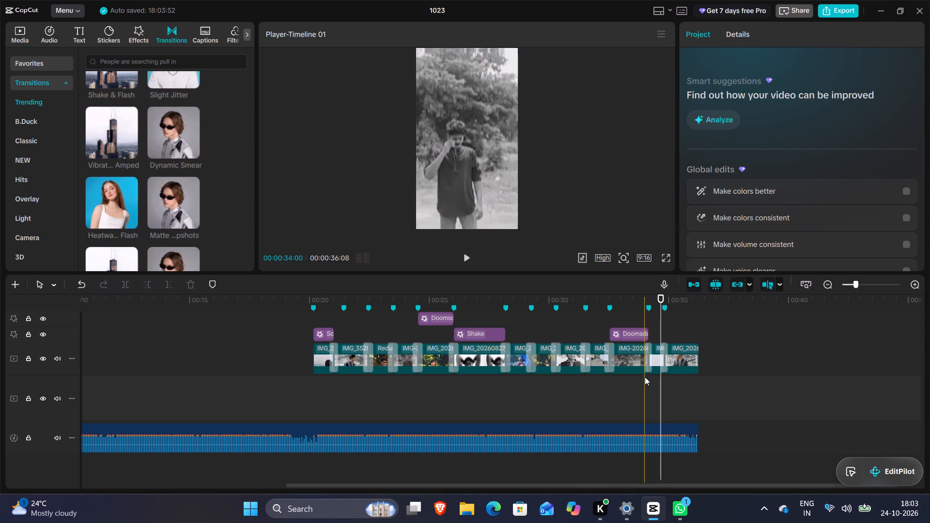
Enlarge the last photo, the striped-shirt portrait, until it fills the vertical frame.
left_click(682, 372)
left_click(682, 386)
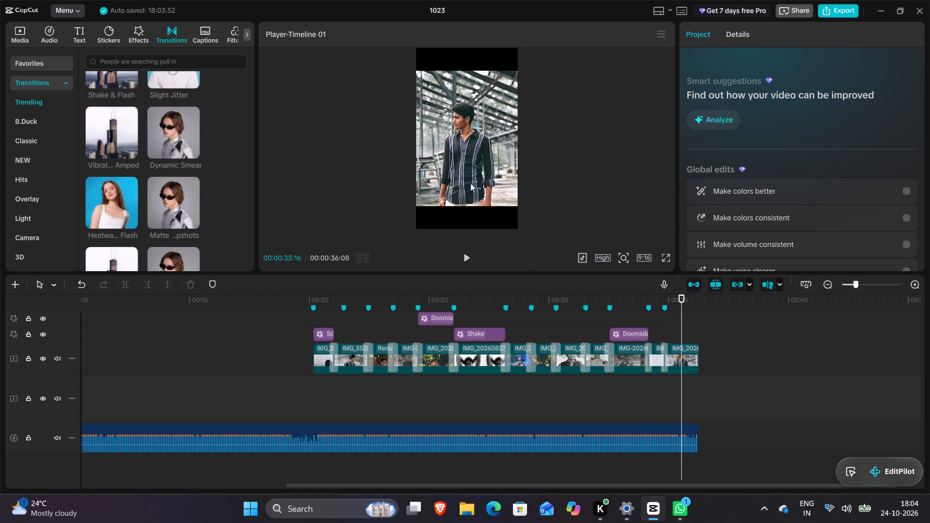
left_click(493, 146)
left_click_drag(517, 69, 538, 28)
left_click(574, 114)
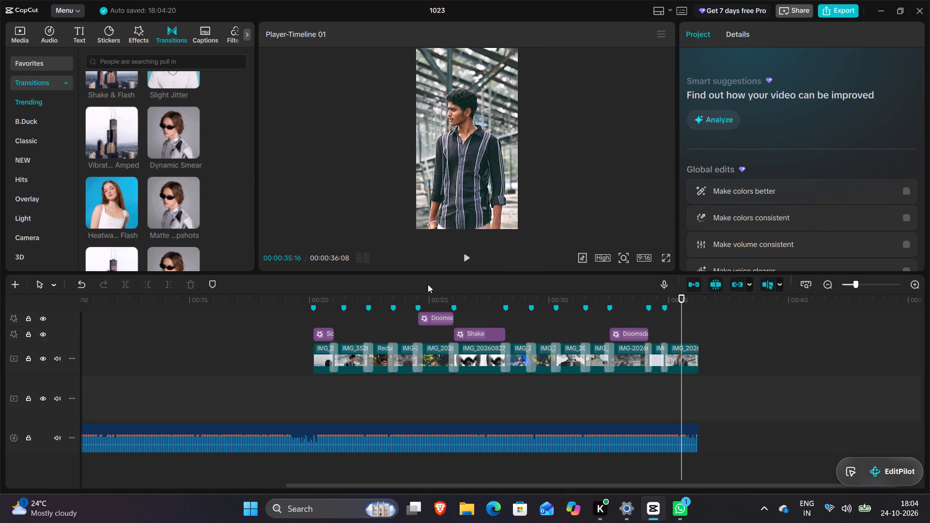
Move the playhead back to just before the first photo, at 00:00:19:05.
left_click(289, 334)
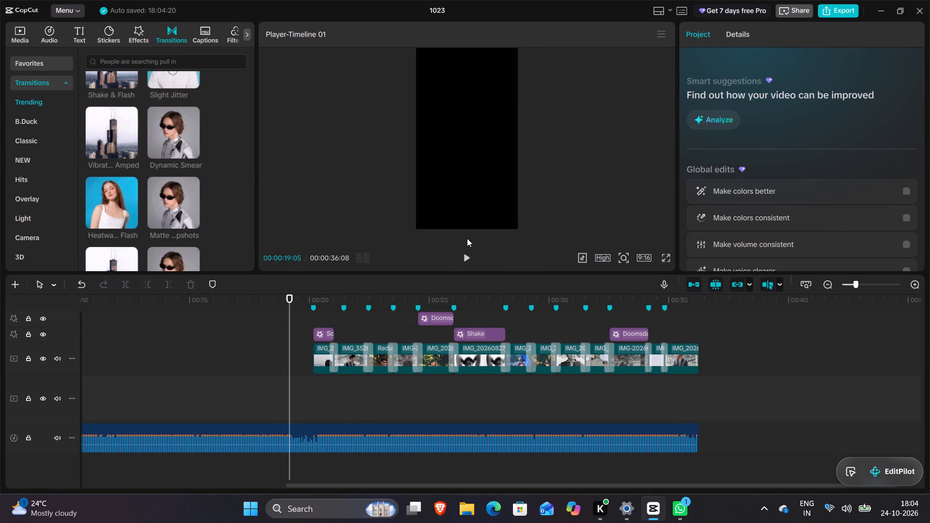
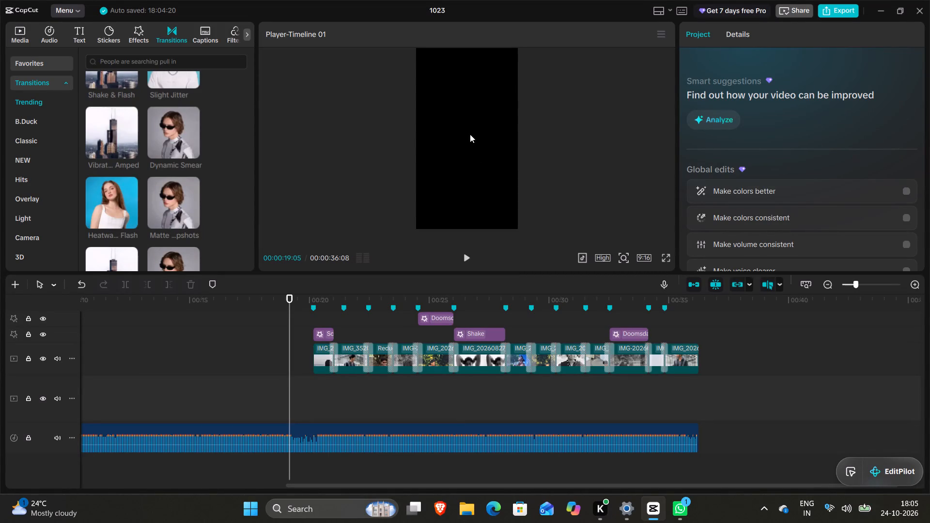
Play the slideshow from just before the first photo through to the end to review the photo framing, effects and transitions.
left_click(271, 322)
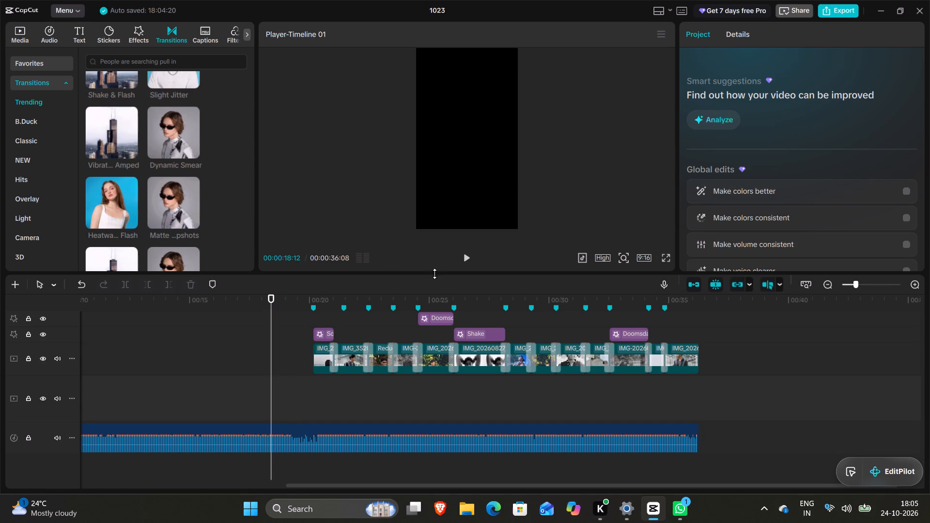
left_click(459, 267)
left_click(461, 261)
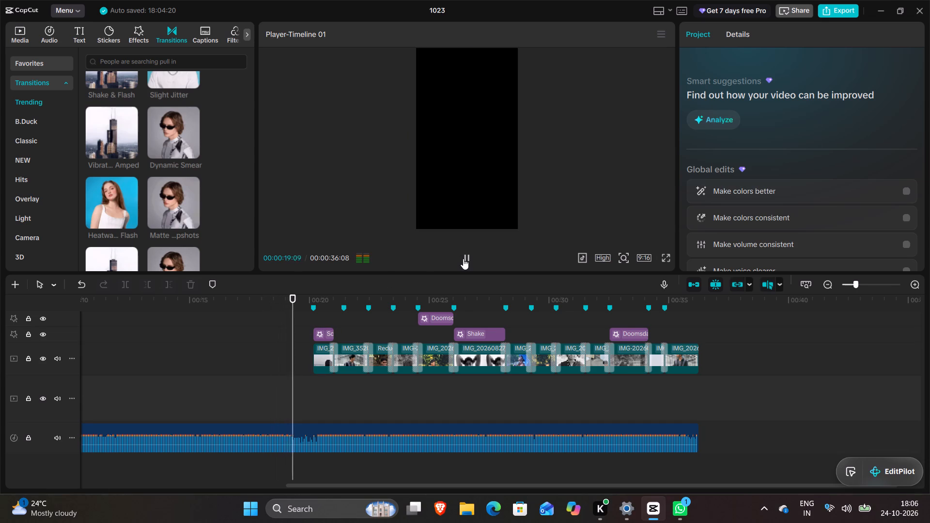
double_click(463, 259)
left_click(463, 255)
scroll(440, 386, "up", 20, "ctrl")
scroll(440, 386, "up", 1, "ctrl")
left_click(320, 379)
left_click_drag(320, 379, 310, 380)
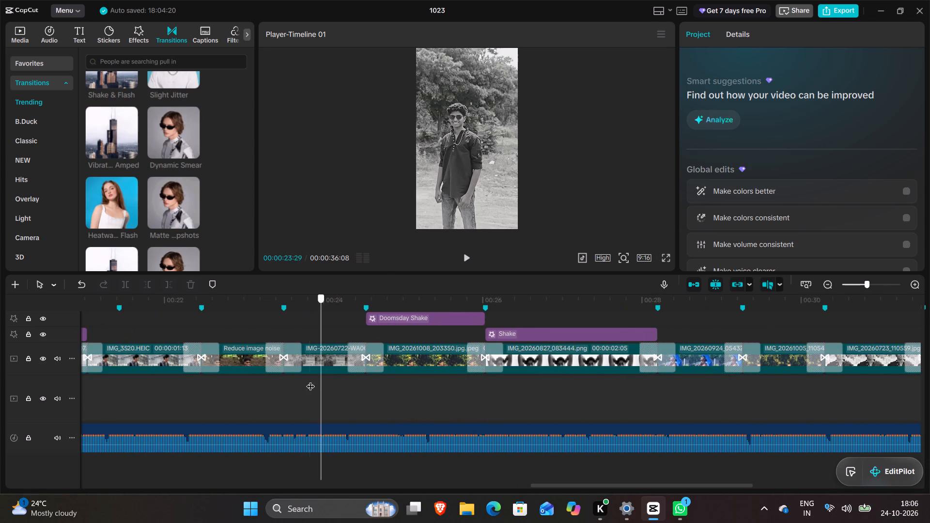
left_click_drag(310, 380, 924, 411)
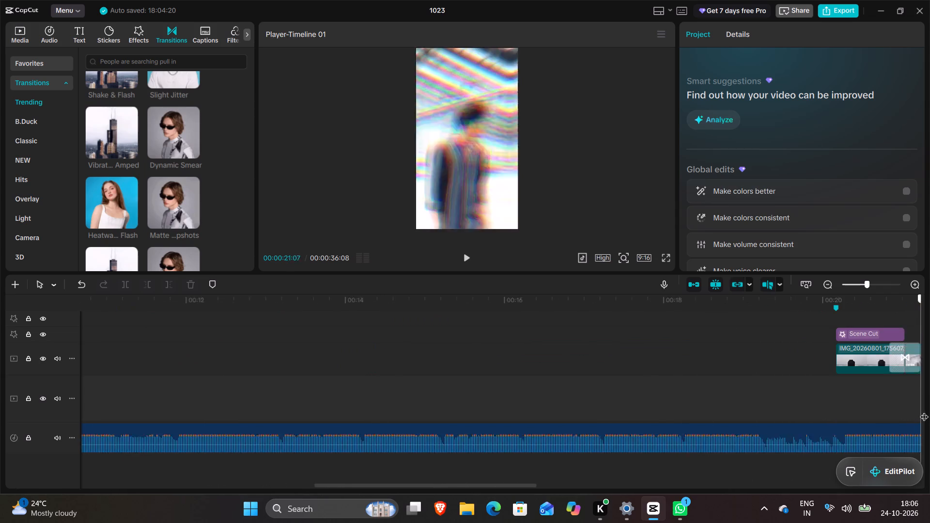
left_click_drag(924, 411, 666, 389)
left_click(470, 258)
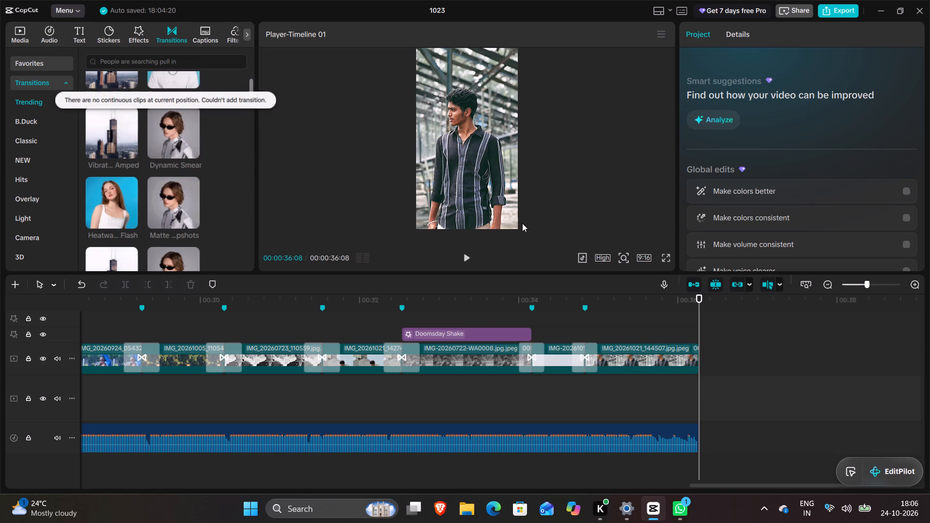
Move the playhead back onto the black-and-white outdoor photo under the last Doomsday Shake effect.
left_click(394, 384)
left_click(440, 388)
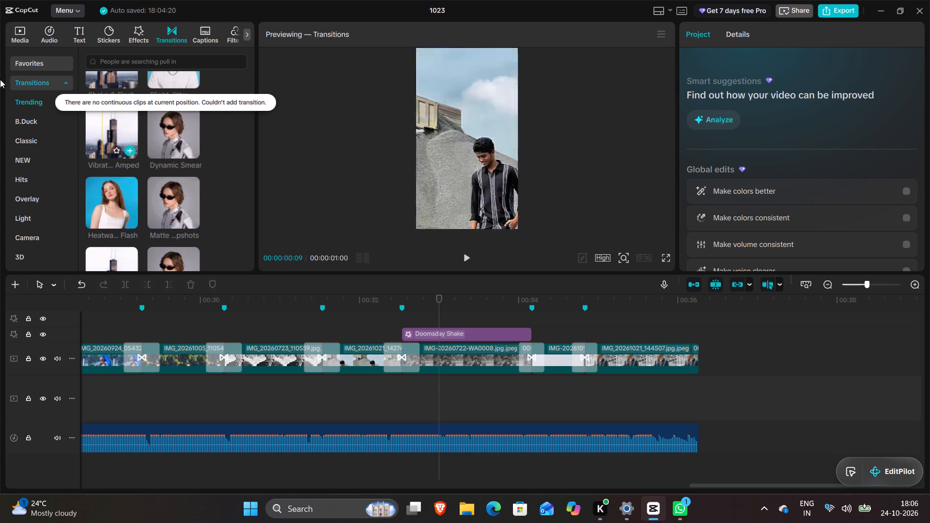
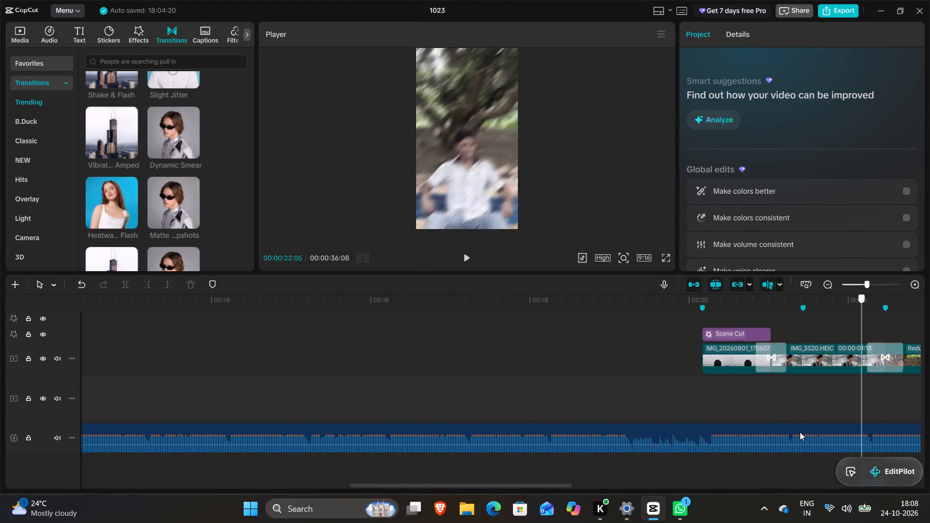
Play the slideshow from the current outdoor photo through to the end to review it.
left_click(460, 261)
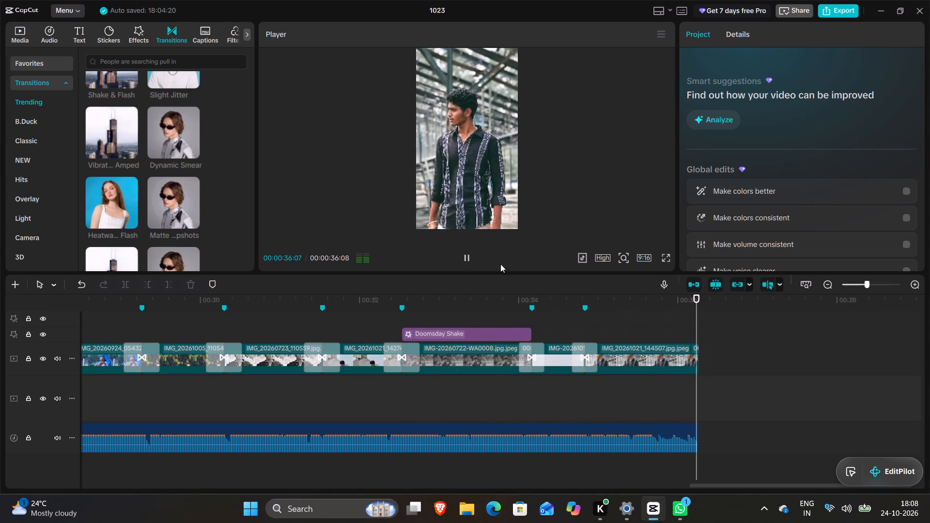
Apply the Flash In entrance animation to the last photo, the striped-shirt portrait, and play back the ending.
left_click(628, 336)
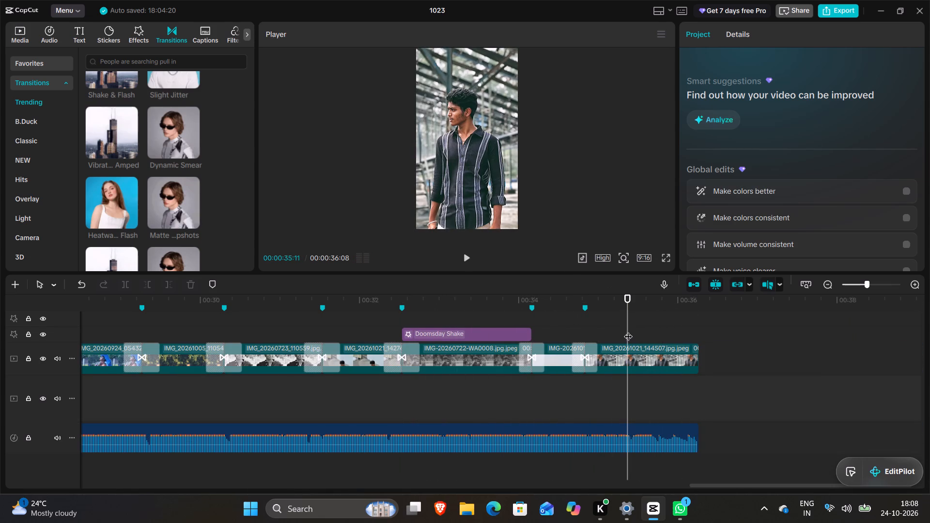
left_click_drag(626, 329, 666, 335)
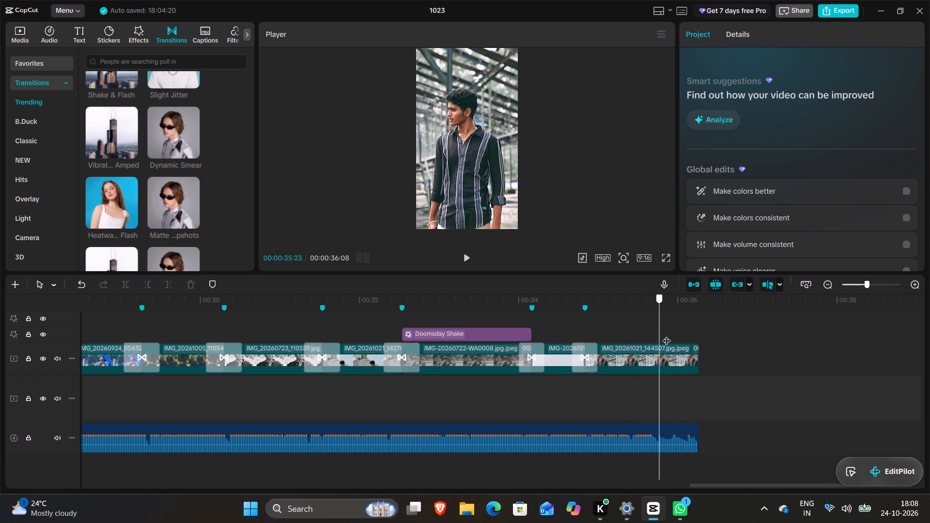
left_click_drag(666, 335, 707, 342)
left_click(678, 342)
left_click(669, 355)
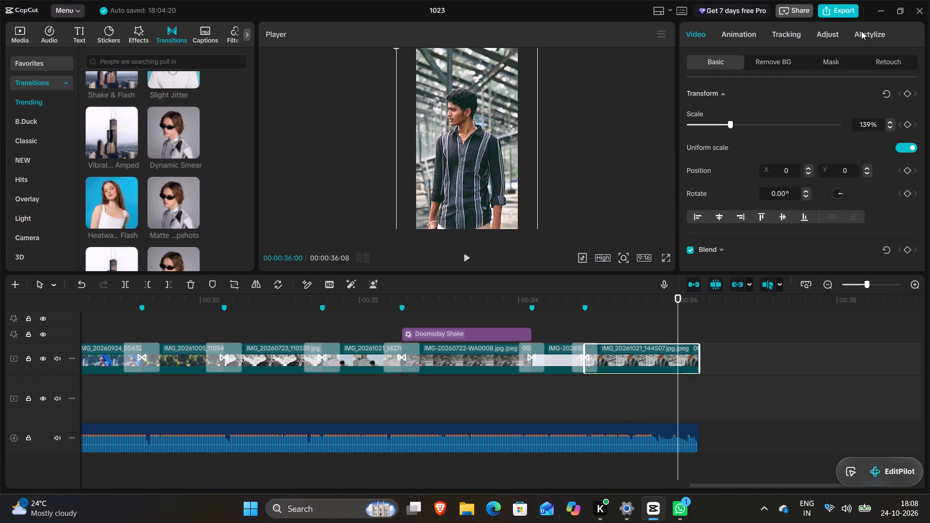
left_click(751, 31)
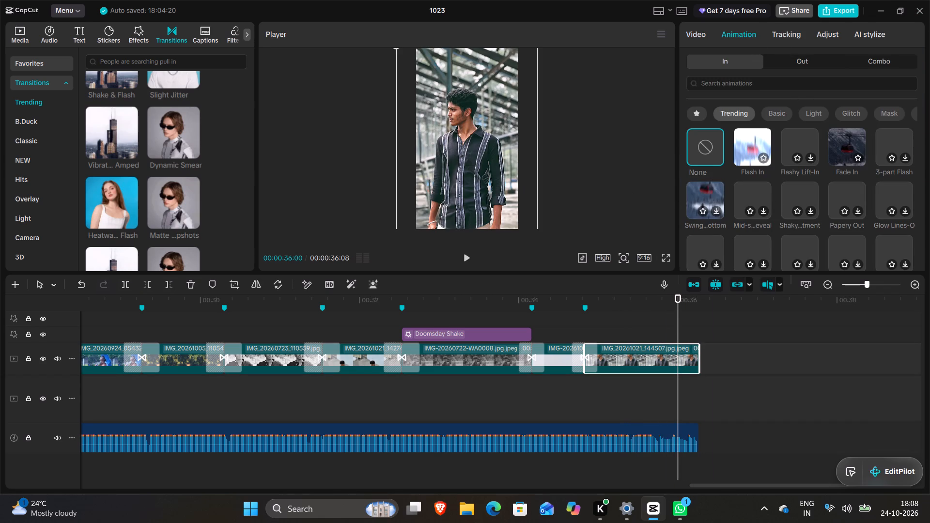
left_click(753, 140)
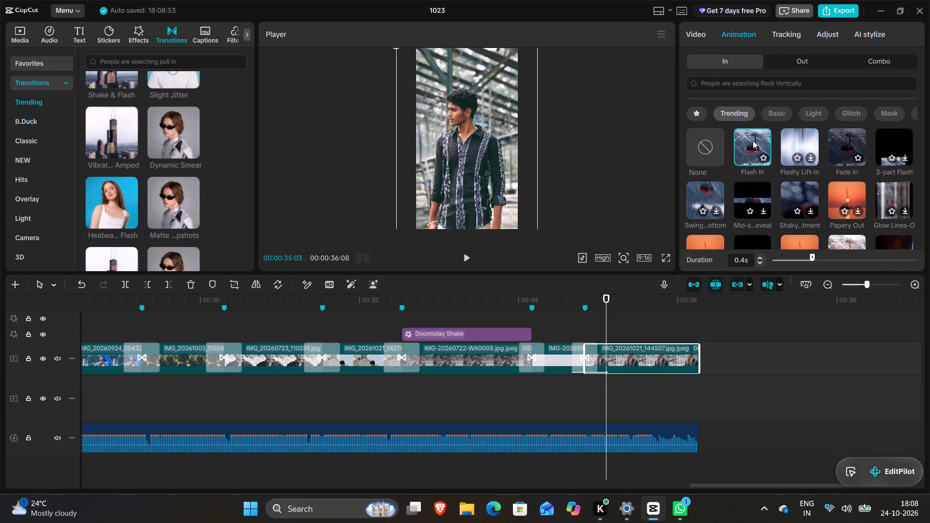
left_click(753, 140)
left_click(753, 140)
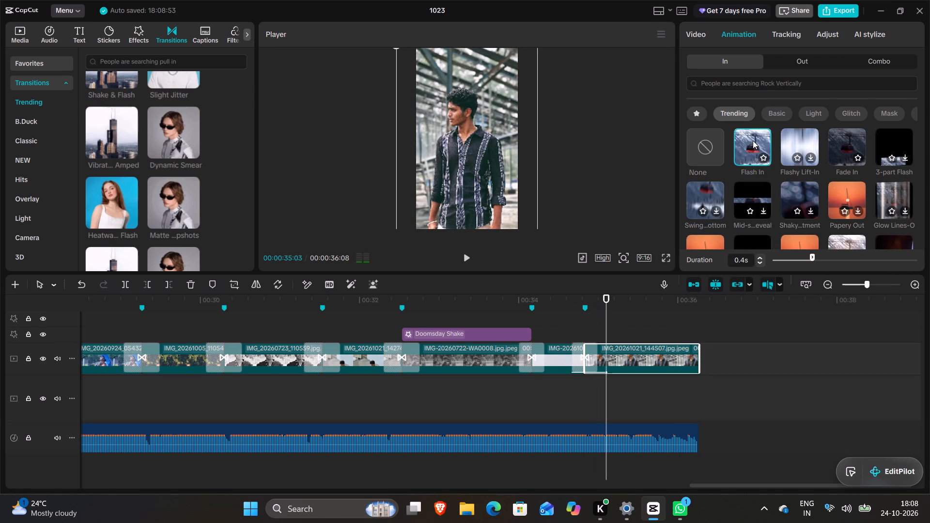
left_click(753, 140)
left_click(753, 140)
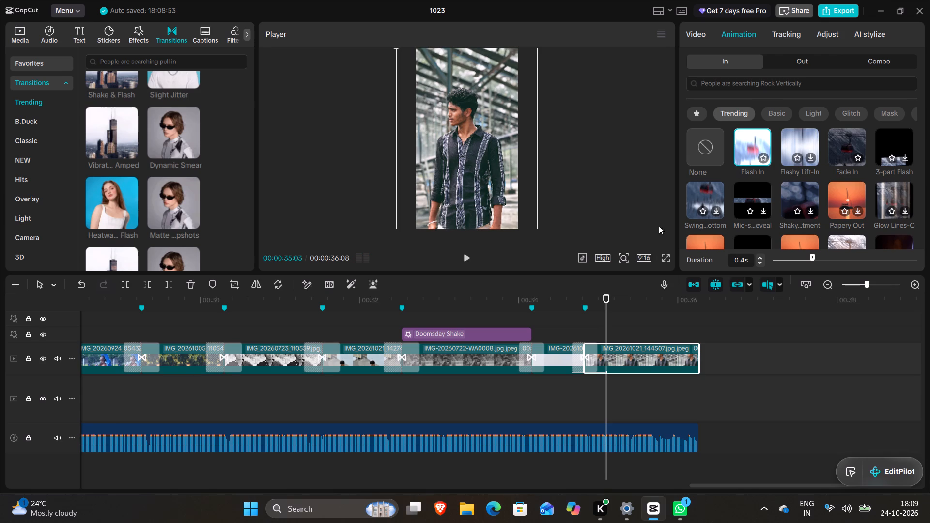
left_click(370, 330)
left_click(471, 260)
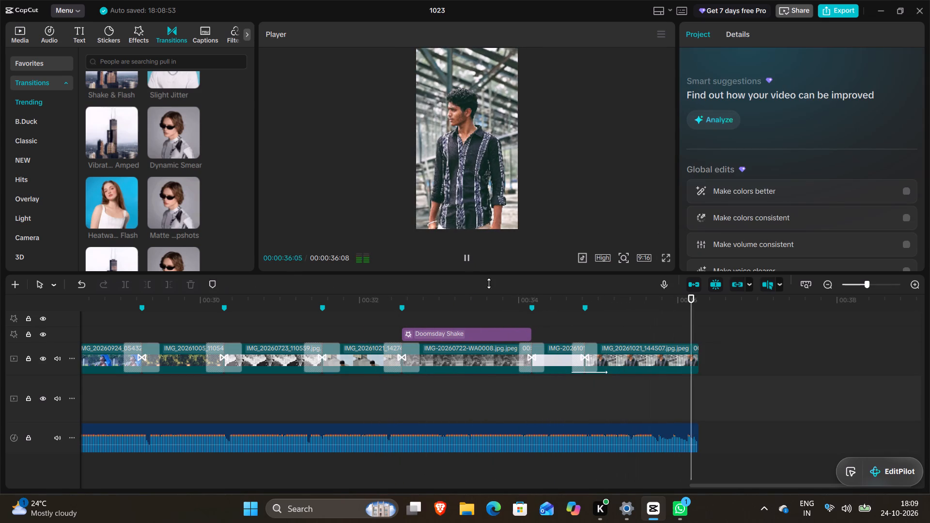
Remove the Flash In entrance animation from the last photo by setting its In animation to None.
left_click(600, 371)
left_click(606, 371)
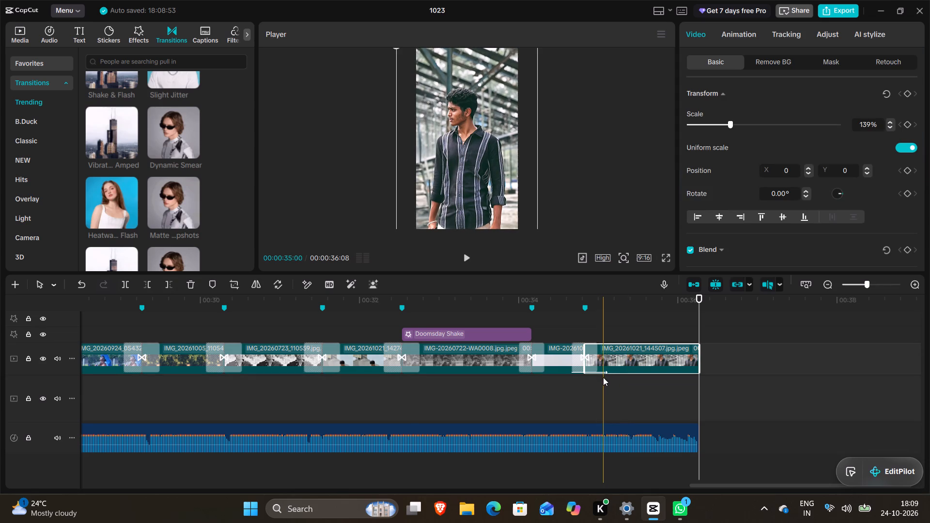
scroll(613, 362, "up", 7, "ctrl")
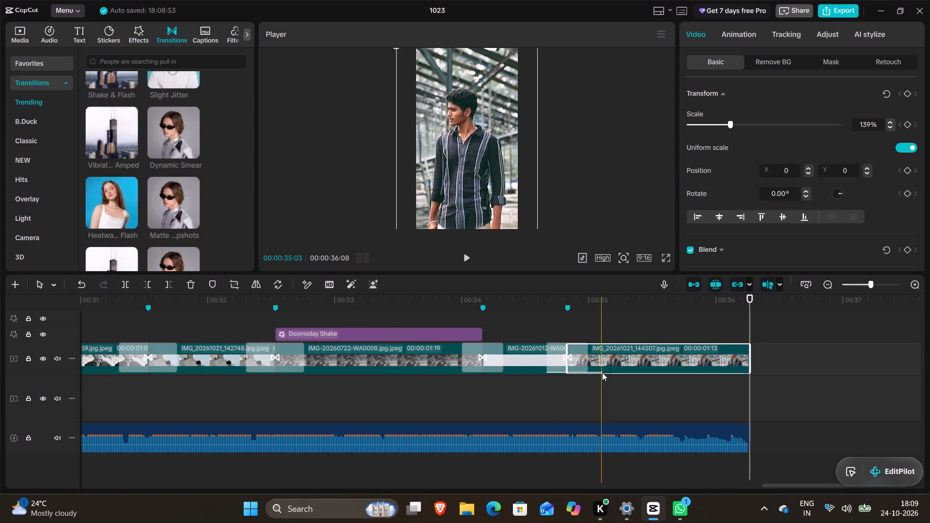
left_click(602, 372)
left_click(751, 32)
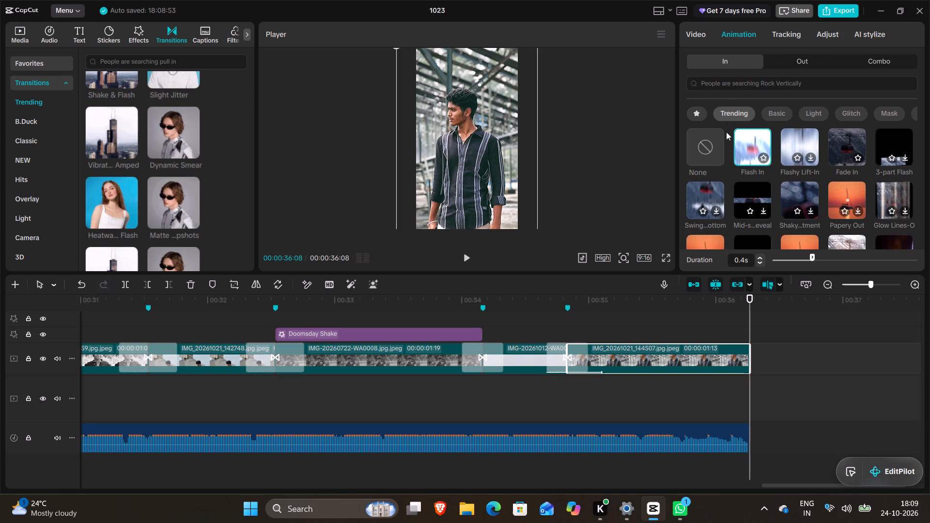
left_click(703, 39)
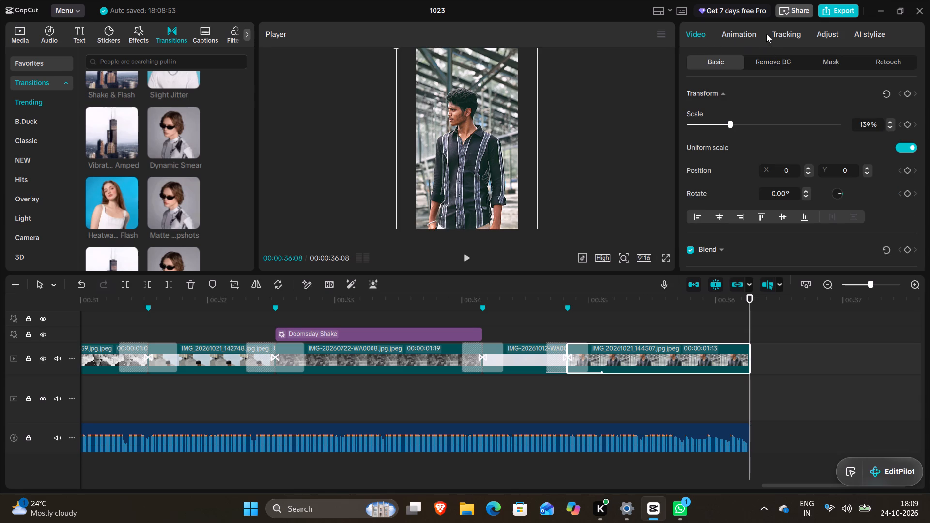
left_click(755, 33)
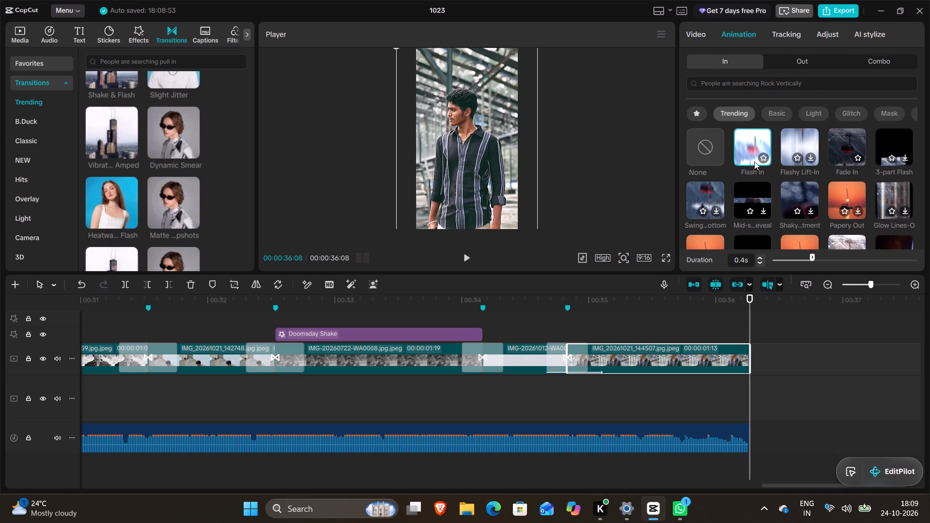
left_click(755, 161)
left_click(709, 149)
Look through the last photo's Tracking, Adjust, AI stylize, Retouch and basic video settings for a suitable ending treatment.
left_click(792, 36)
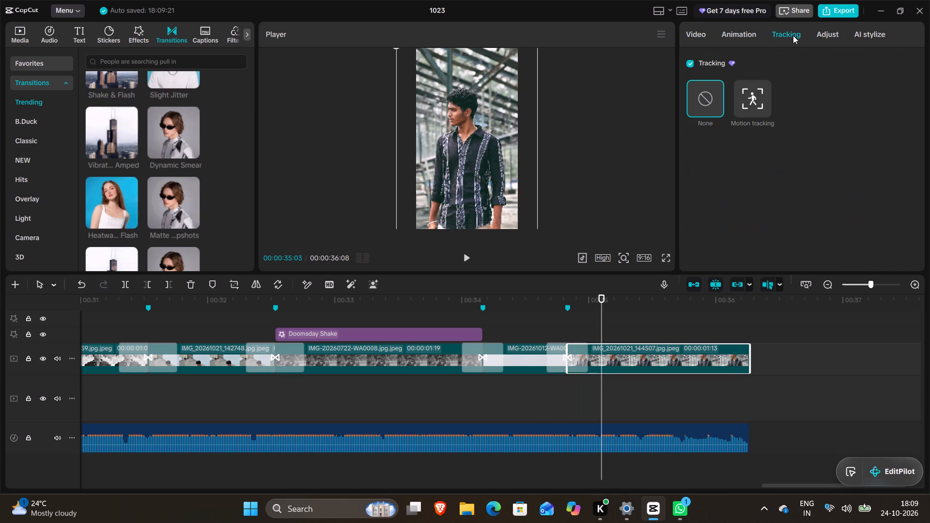
left_click(817, 33)
left_click(858, 30)
left_click(865, 31)
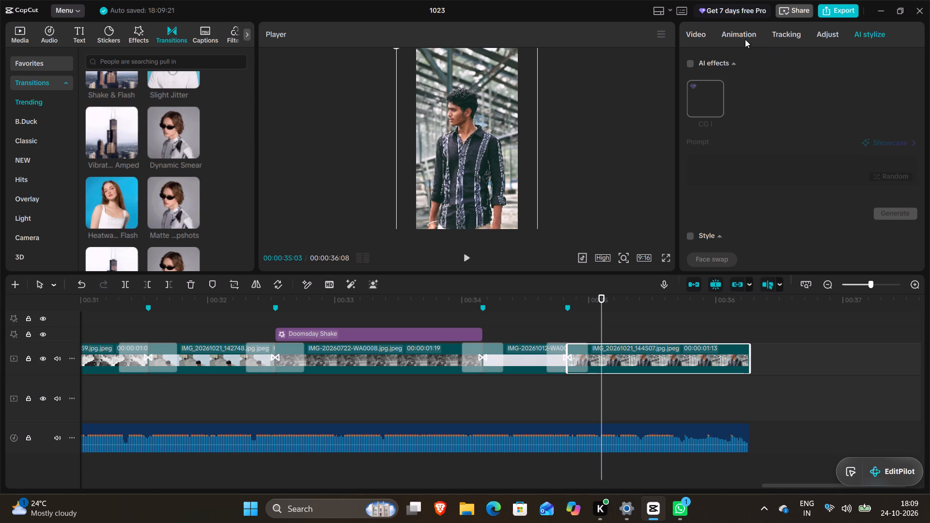
left_click(743, 37)
left_click(701, 33)
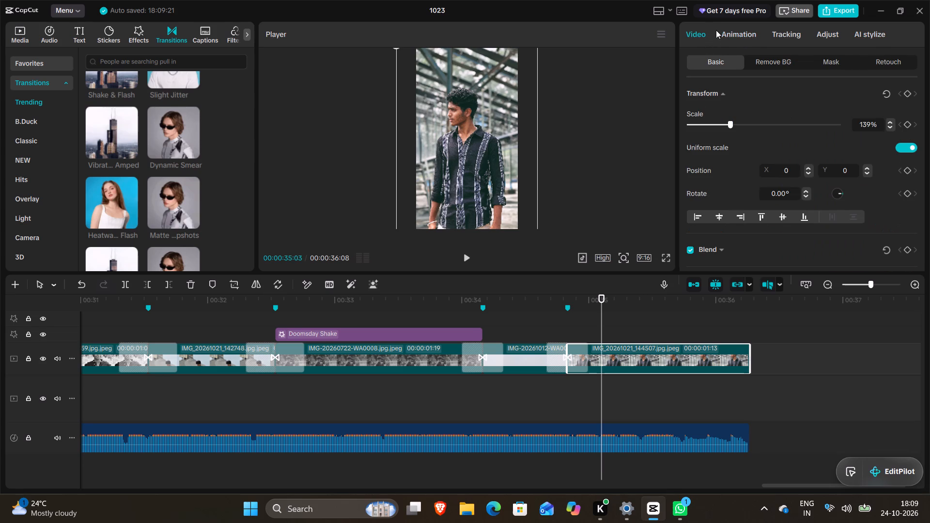
scroll(778, 133, "down", 2)
left_click(878, 61)
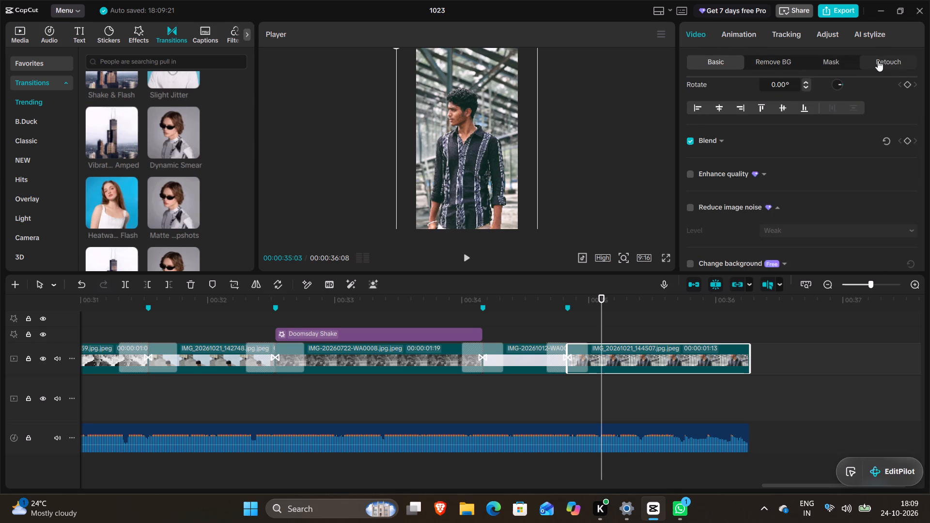
left_click(712, 68)
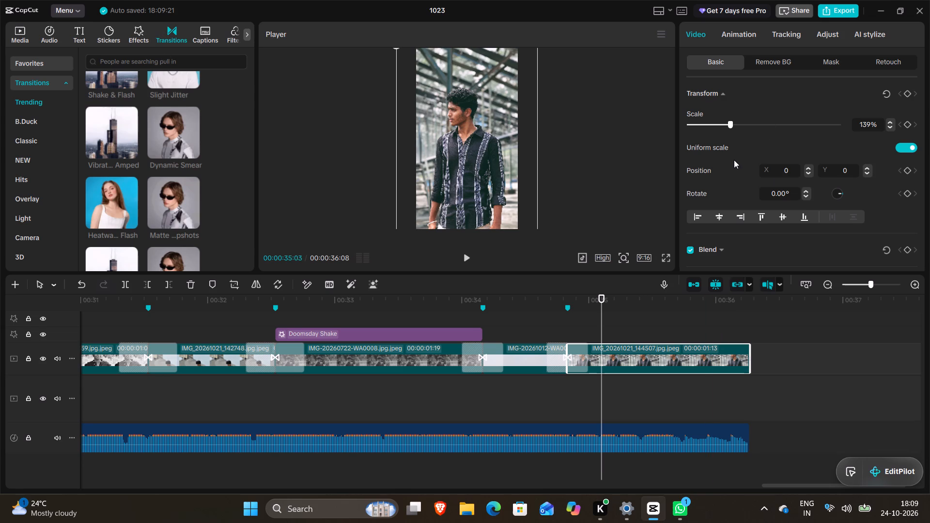
scroll(748, 139, "down", 3)
scroll(749, 136, "up", 4)
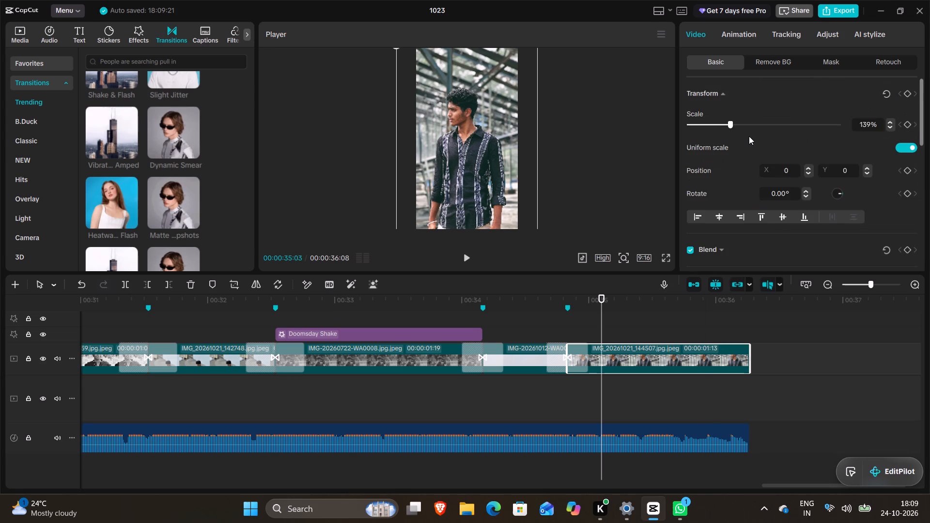
scroll(749, 136, "up", 2)
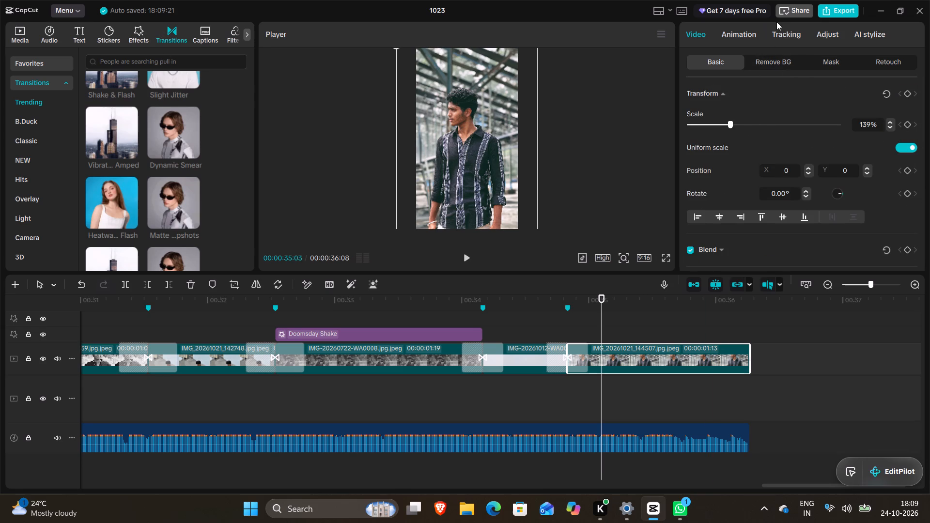
left_click(776, 22)
left_click(783, 35)
left_click(752, 38)
left_click(834, 32)
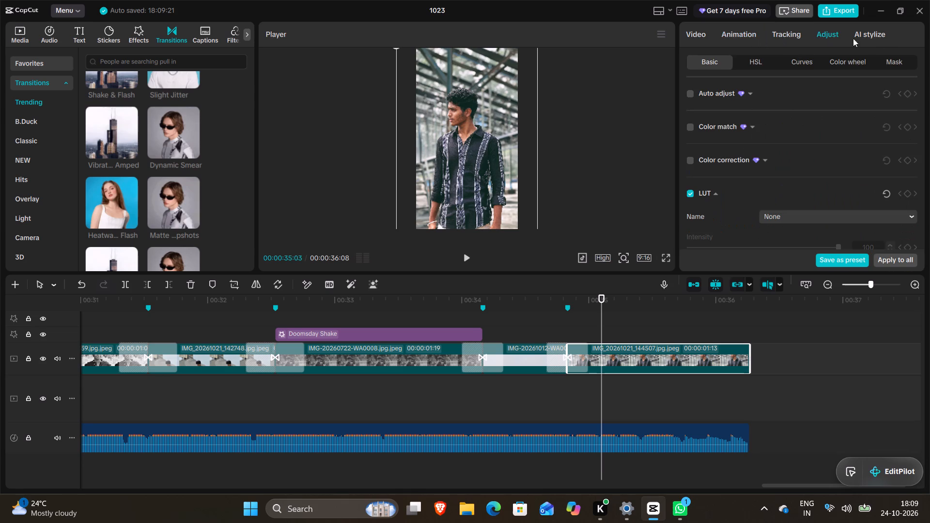
left_click(877, 36)
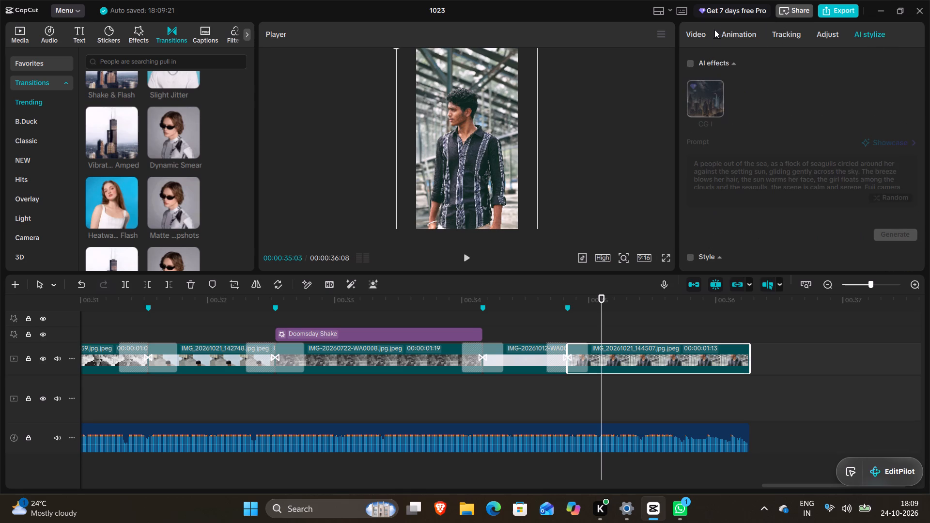
left_click(697, 30)
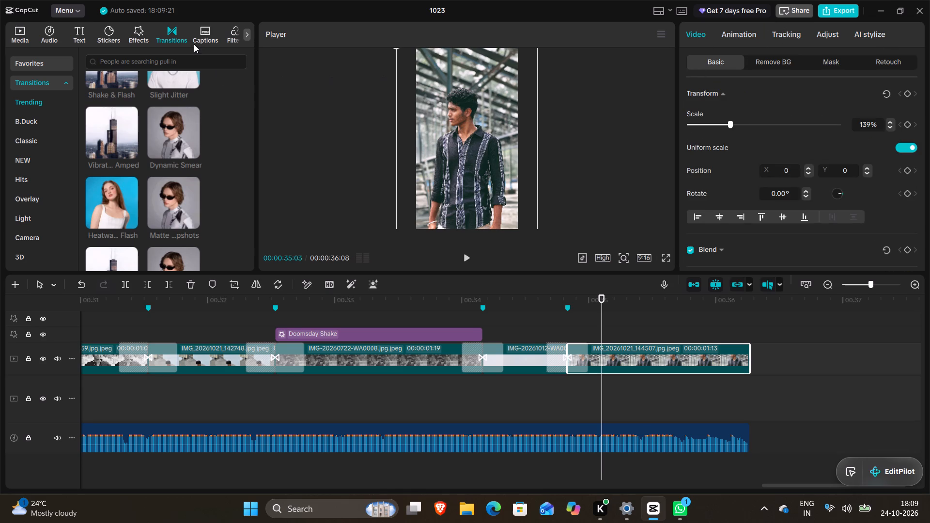
Search the transitions for "fade out" and download the Black Fade transition.
left_click(201, 67)
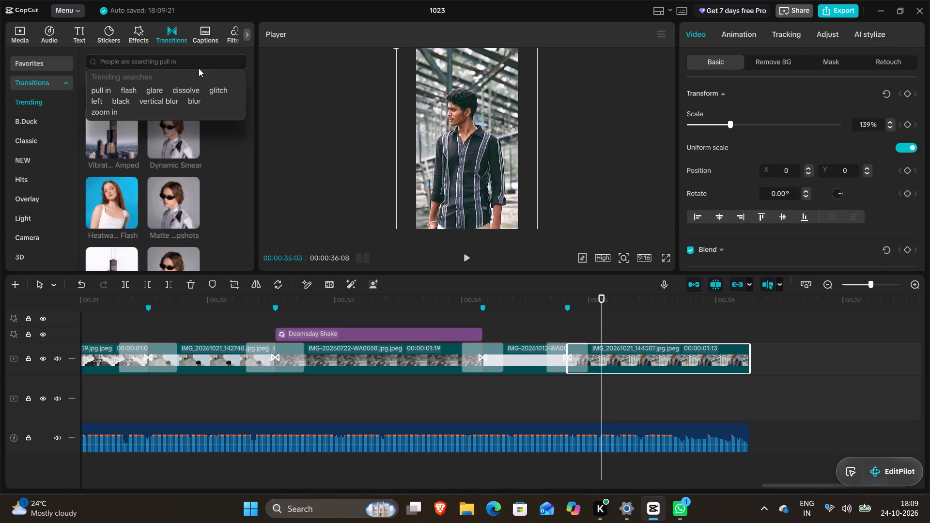
type("fa")
type("de")
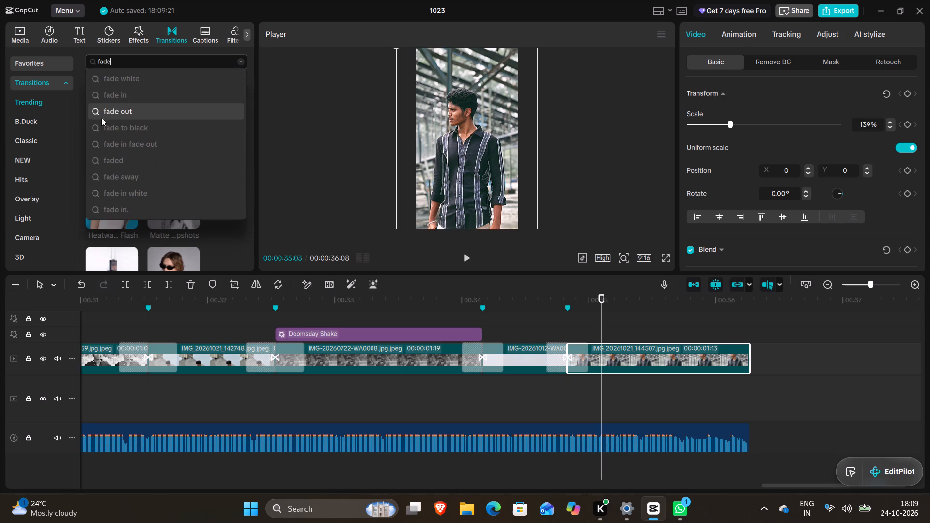
left_click(143, 118)
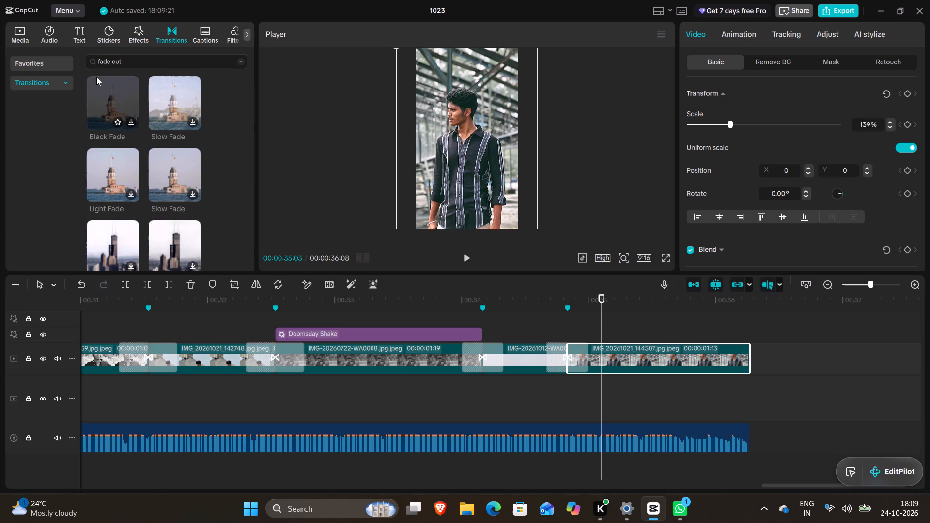
left_click(120, 97)
left_click(134, 88)
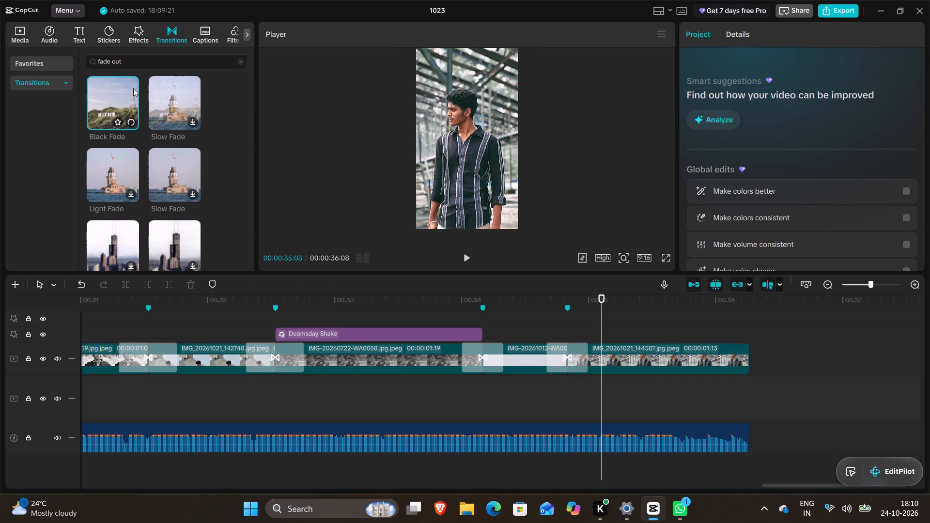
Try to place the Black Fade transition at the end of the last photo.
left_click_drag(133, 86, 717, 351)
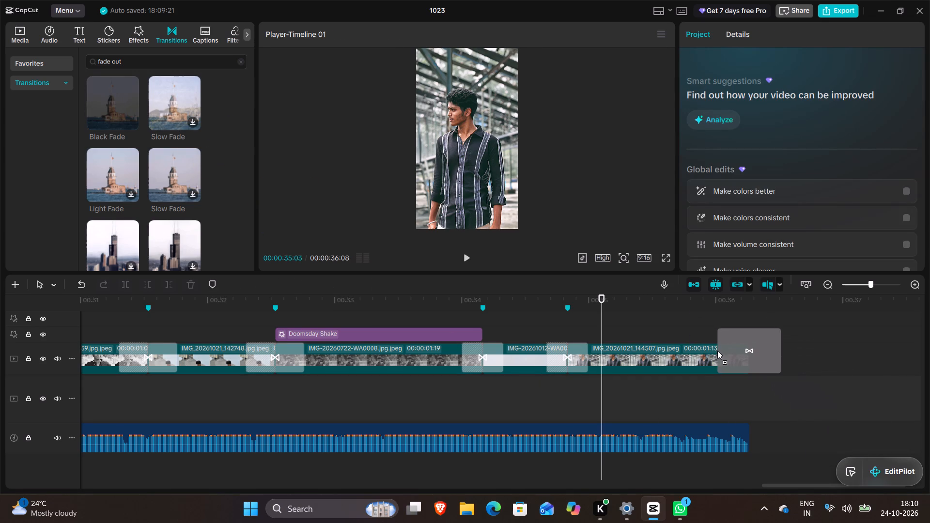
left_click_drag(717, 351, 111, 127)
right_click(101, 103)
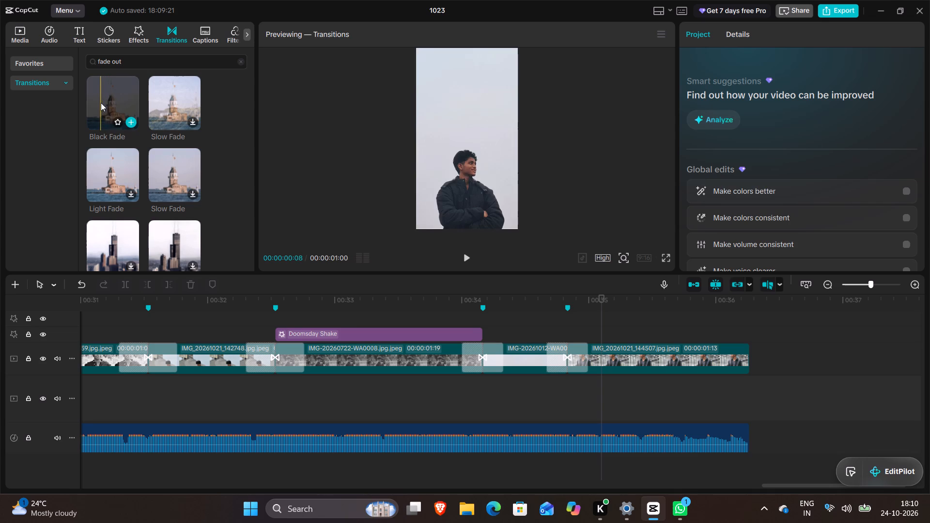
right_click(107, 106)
Apply the Black Fade transition at the cut between the last two photos and play back the ending.
left_click(128, 121)
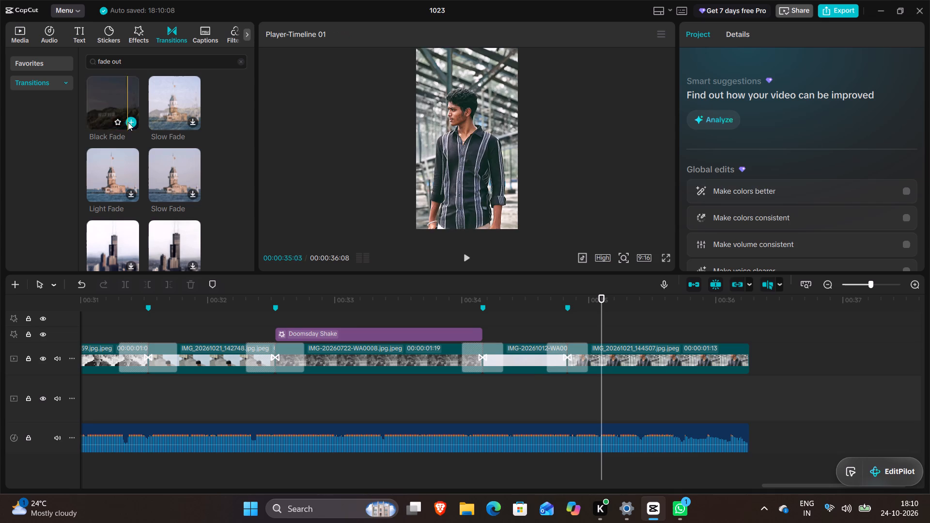
left_click(578, 352)
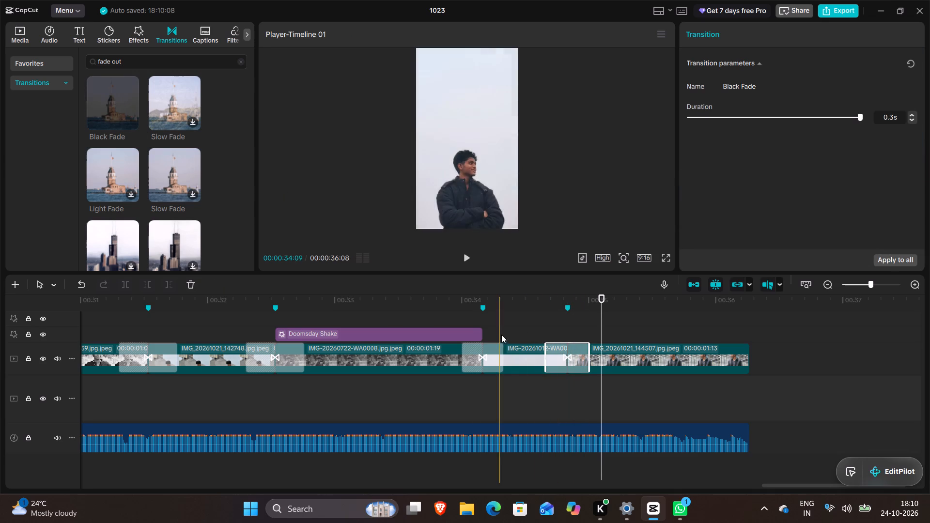
left_click(496, 320)
left_click(461, 262)
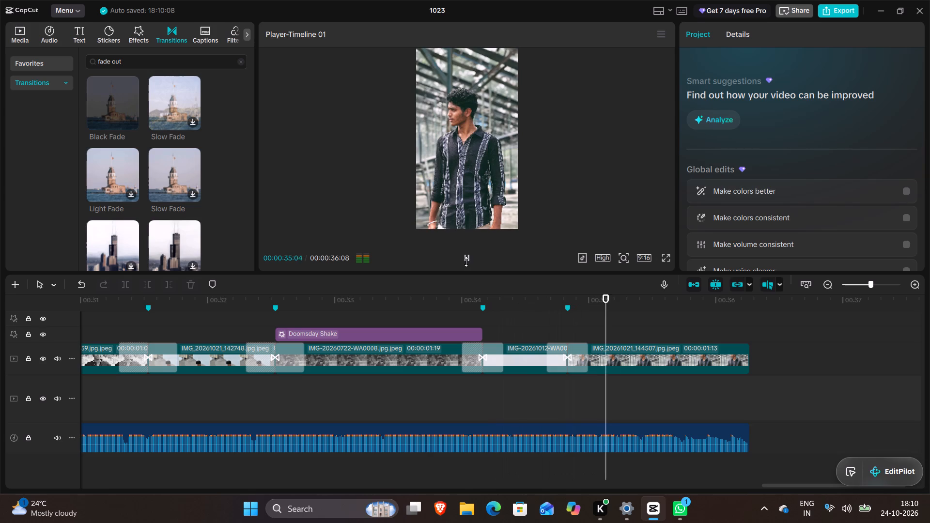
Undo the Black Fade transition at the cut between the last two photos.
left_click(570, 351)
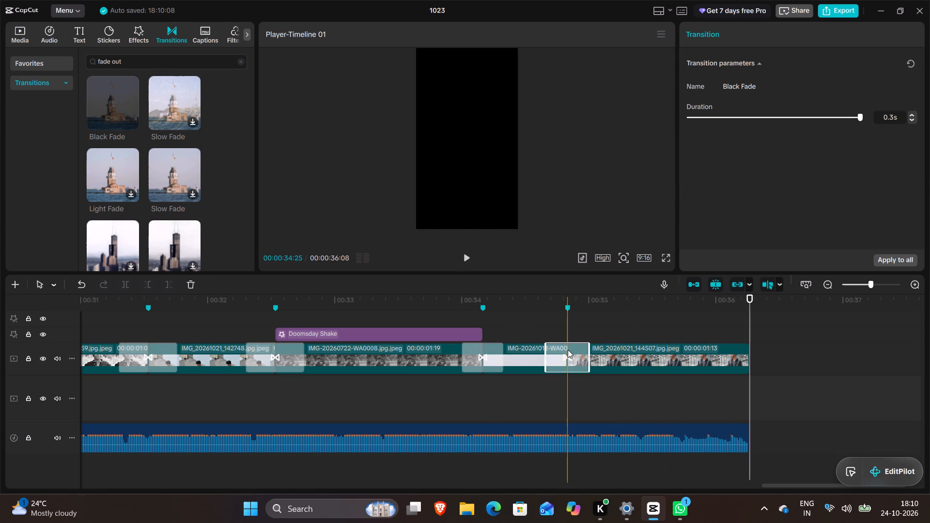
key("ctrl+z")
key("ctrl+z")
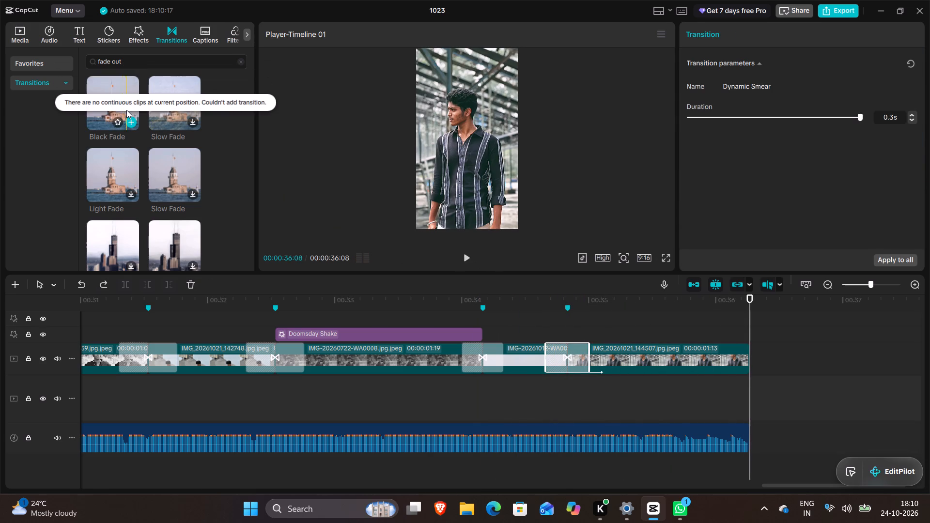
Search the video effects for "fade out".
left_click(132, 41)
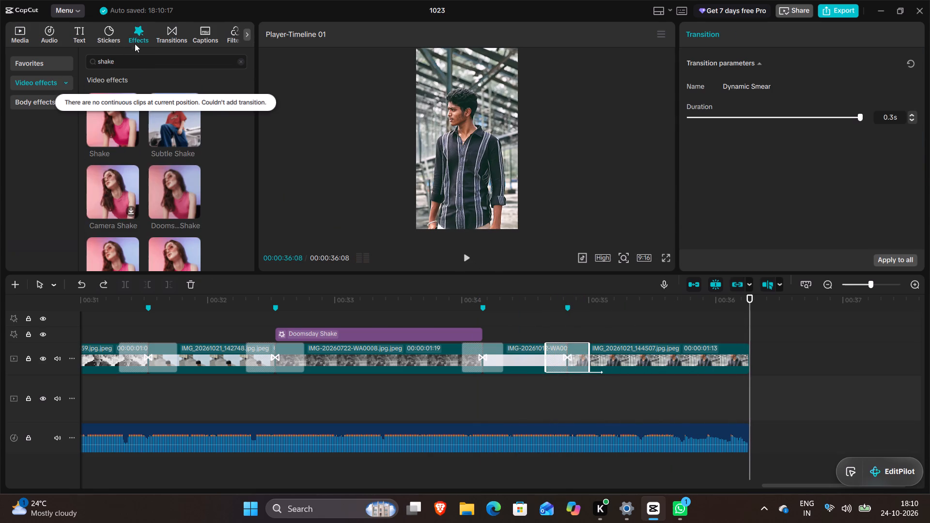
left_click(137, 64)
left_click_drag(139, 64, 67, 68)
key("f")
left_click_drag(133, 52, 131, 58)
left_click_drag(129, 62, 98, 64)
key("f")
key("a")
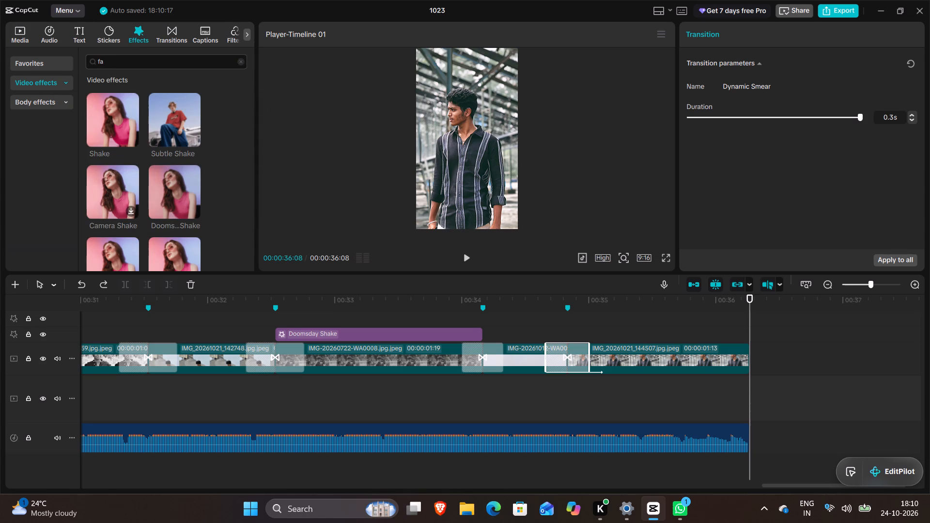
key("d")
key("e")
left_click(123, 85)
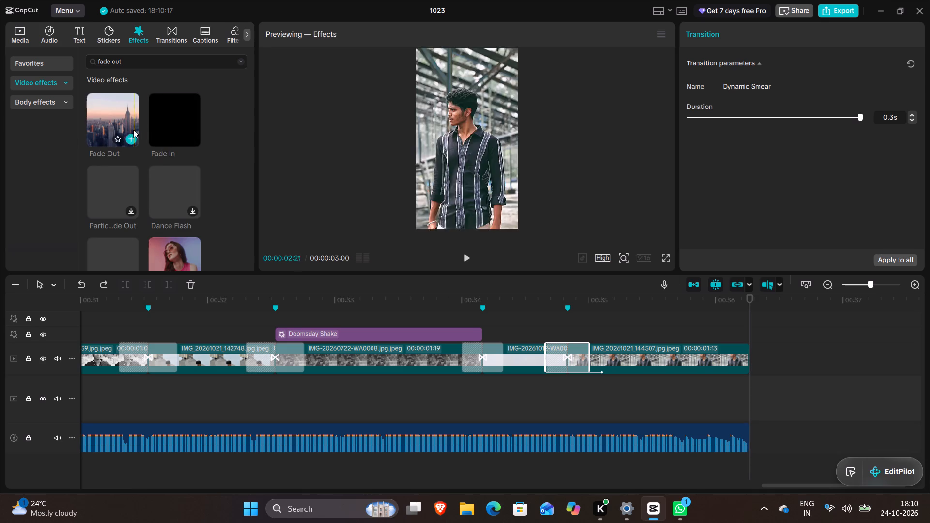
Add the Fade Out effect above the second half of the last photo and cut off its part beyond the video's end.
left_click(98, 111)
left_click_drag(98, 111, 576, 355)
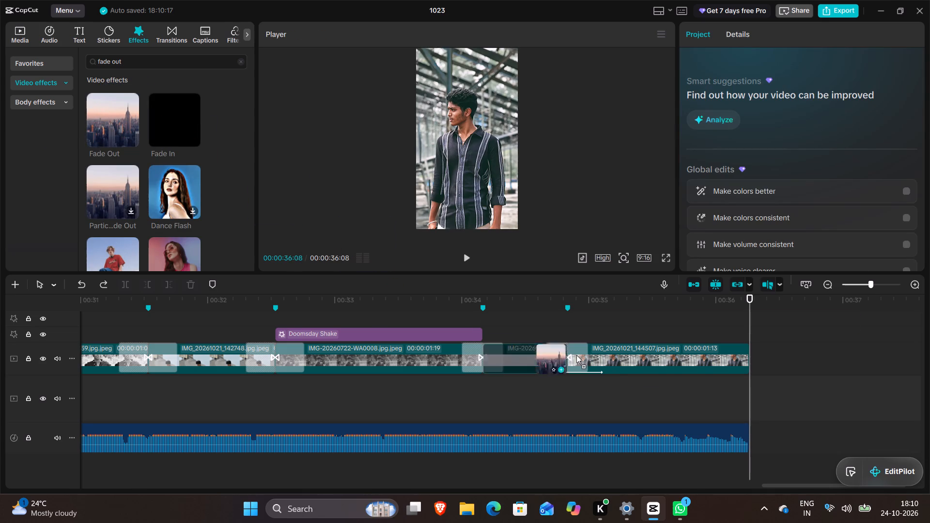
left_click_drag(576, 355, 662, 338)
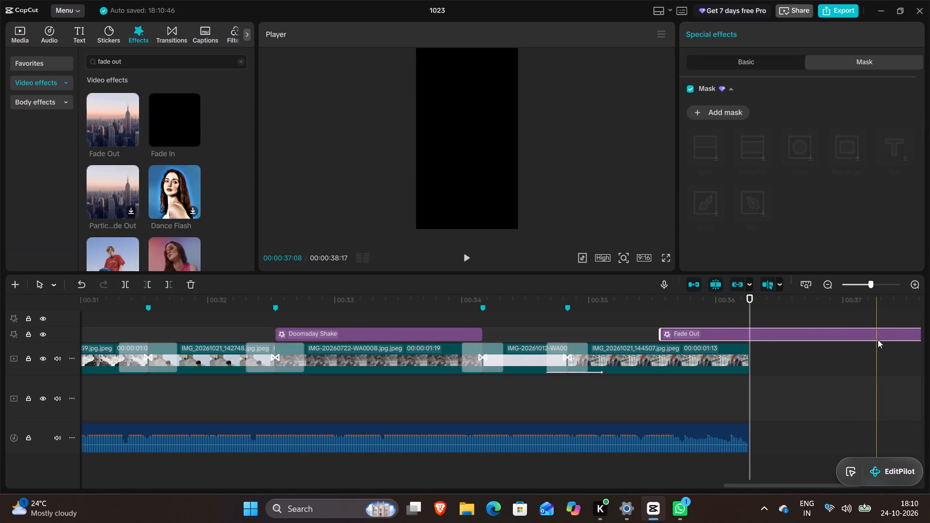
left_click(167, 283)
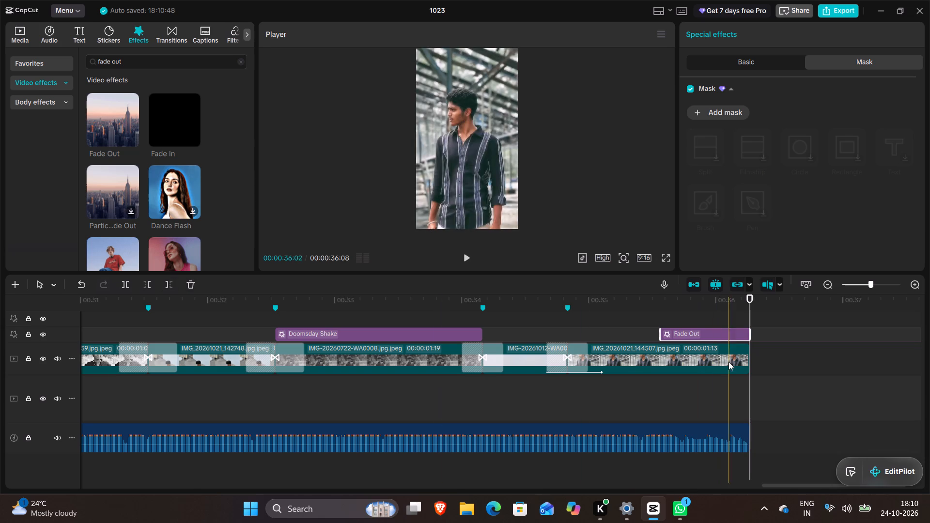
Play back the last few seconds to check the Fade Out effect.
left_click(266, 323)
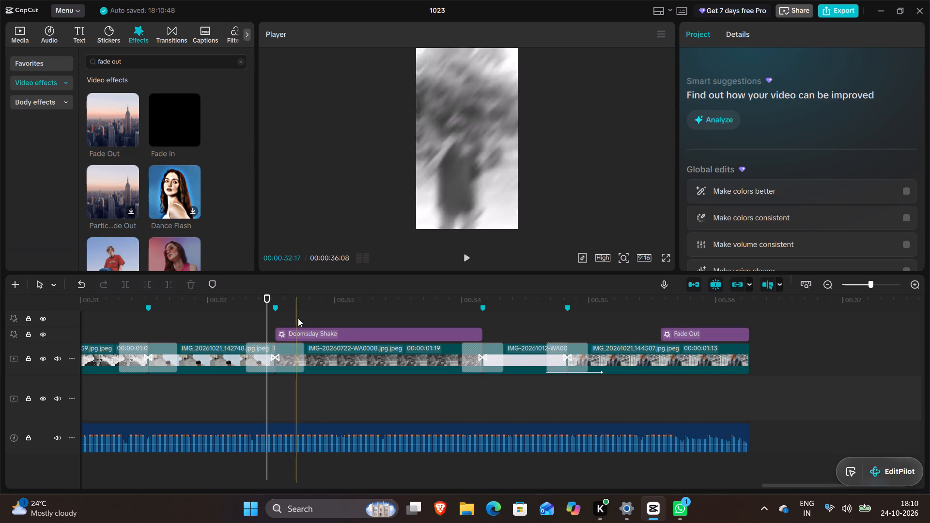
left_click(469, 253)
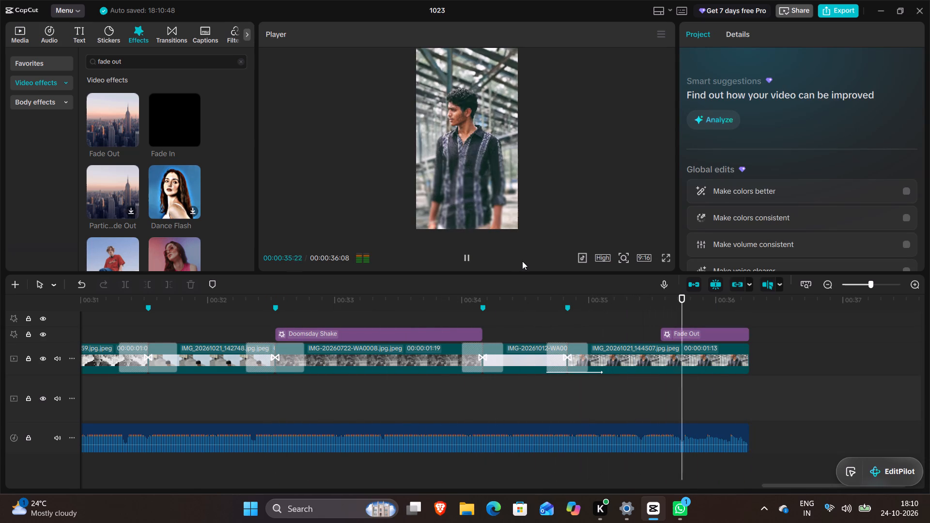
left_click(457, 250)
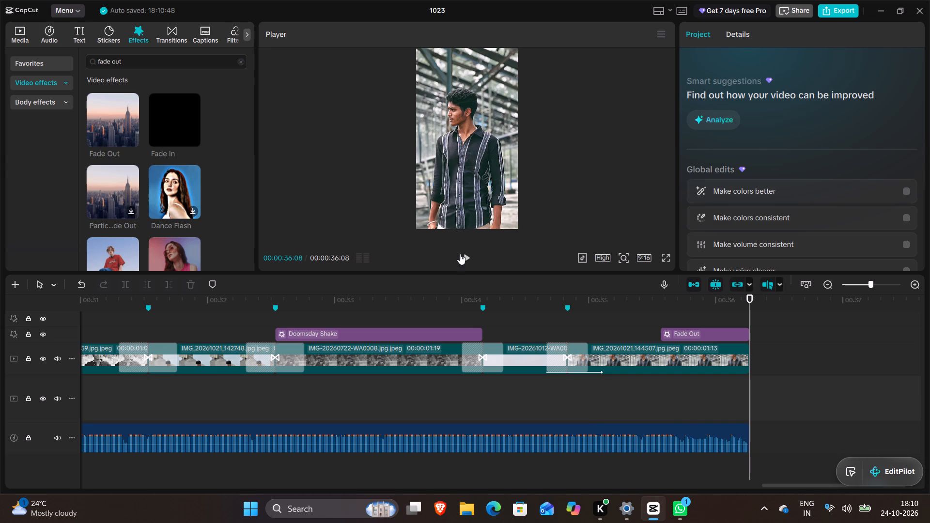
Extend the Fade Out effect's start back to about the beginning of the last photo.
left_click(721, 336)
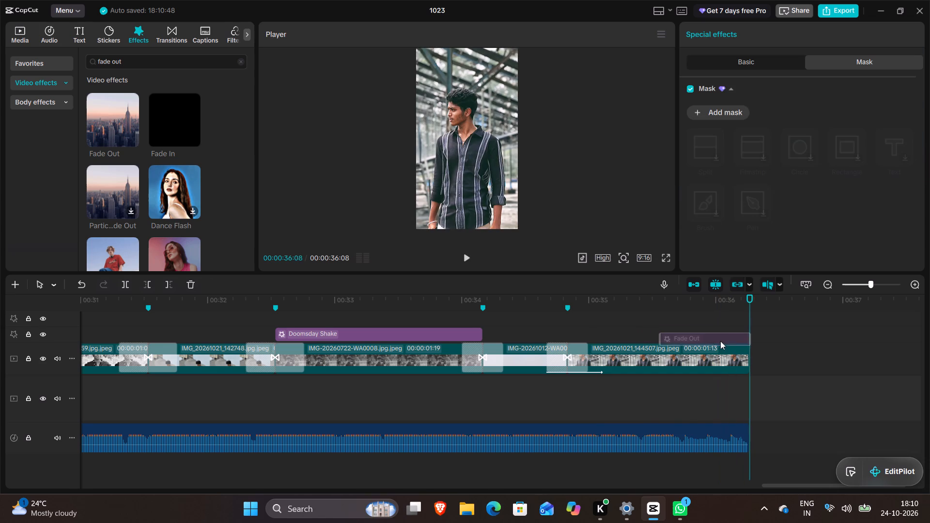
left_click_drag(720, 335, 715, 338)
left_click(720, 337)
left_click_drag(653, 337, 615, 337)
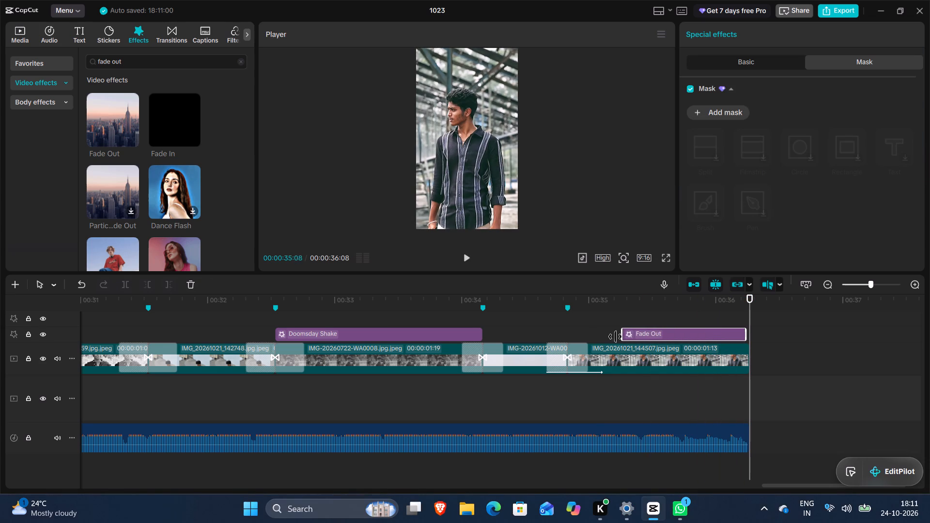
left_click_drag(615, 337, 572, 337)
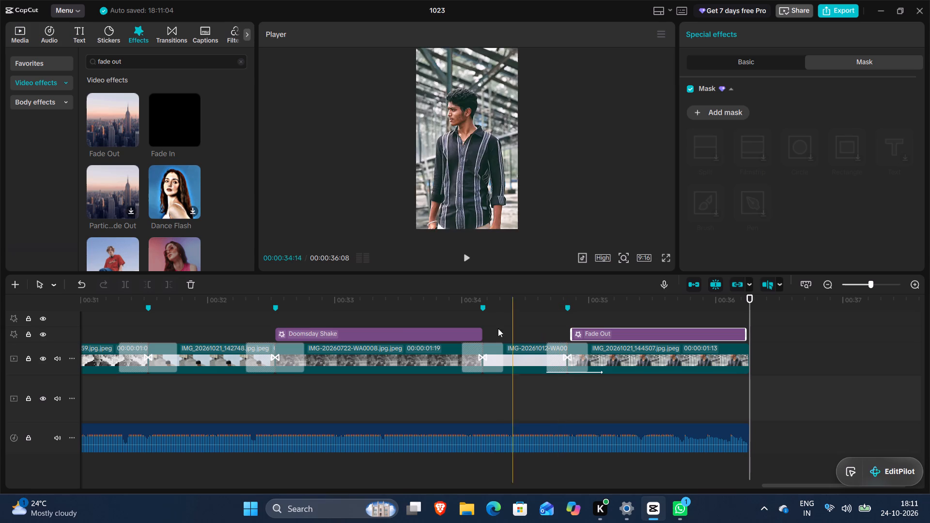
Play back the ending to check the extended Fade Out effect.
left_click(385, 311)
left_click(467, 268)
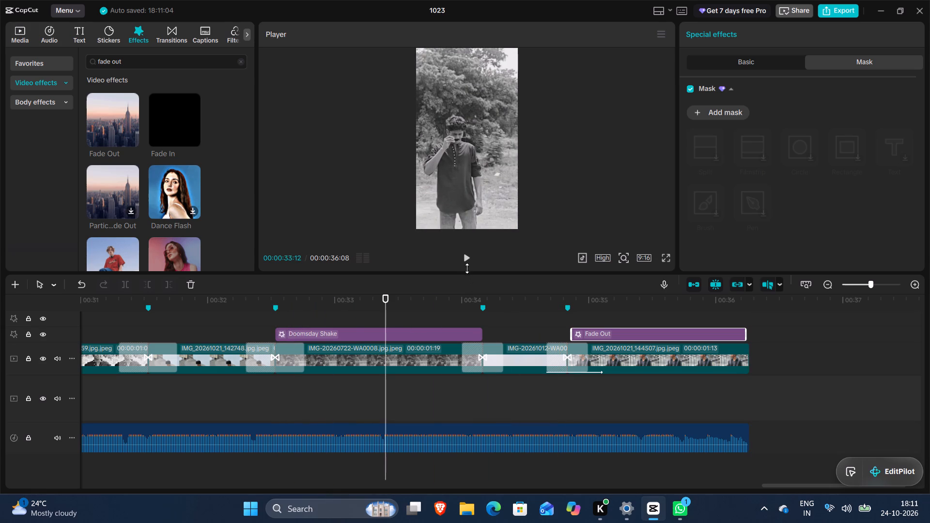
left_click(466, 258)
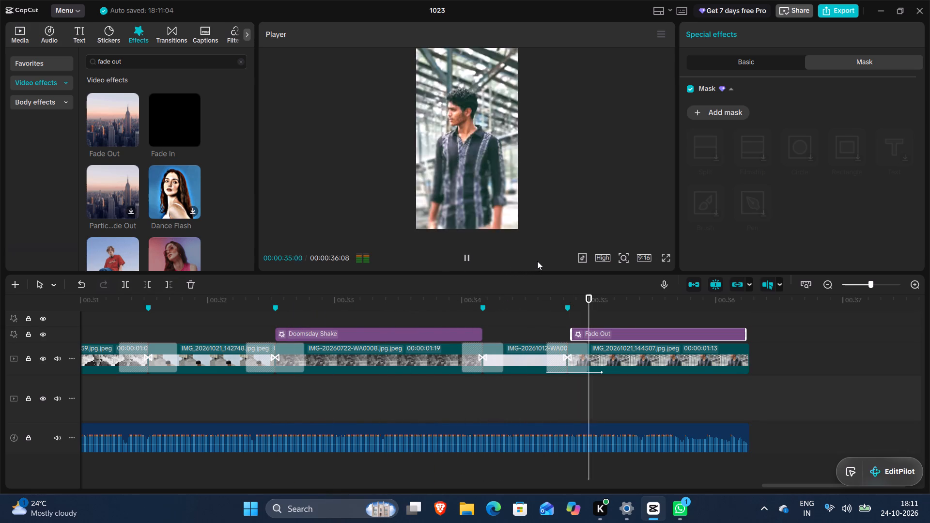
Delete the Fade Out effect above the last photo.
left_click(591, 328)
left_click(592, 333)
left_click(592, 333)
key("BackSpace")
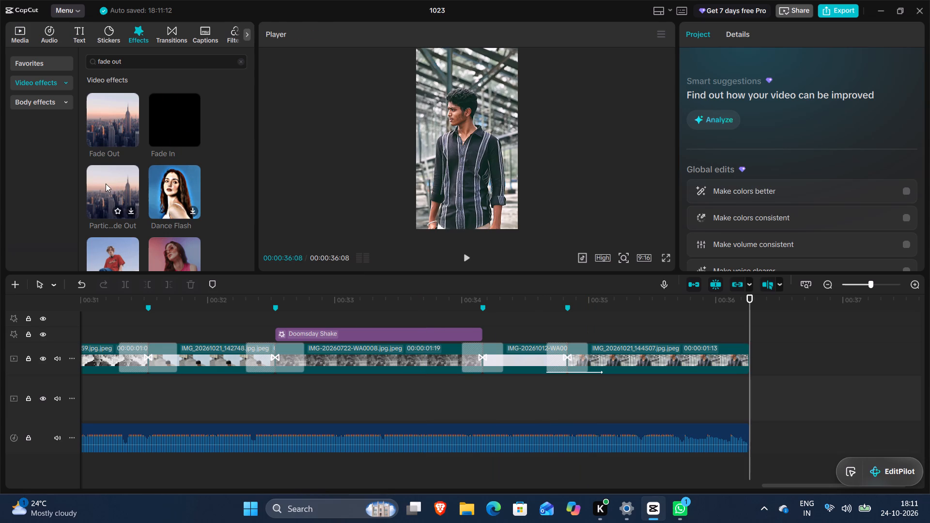
Download the Particle Fade Out effect.
left_click_drag(97, 186, 106, 189)
Set the last photo's In animation to None, removing Flash In.
left_click(683, 354)
left_click(745, 38)
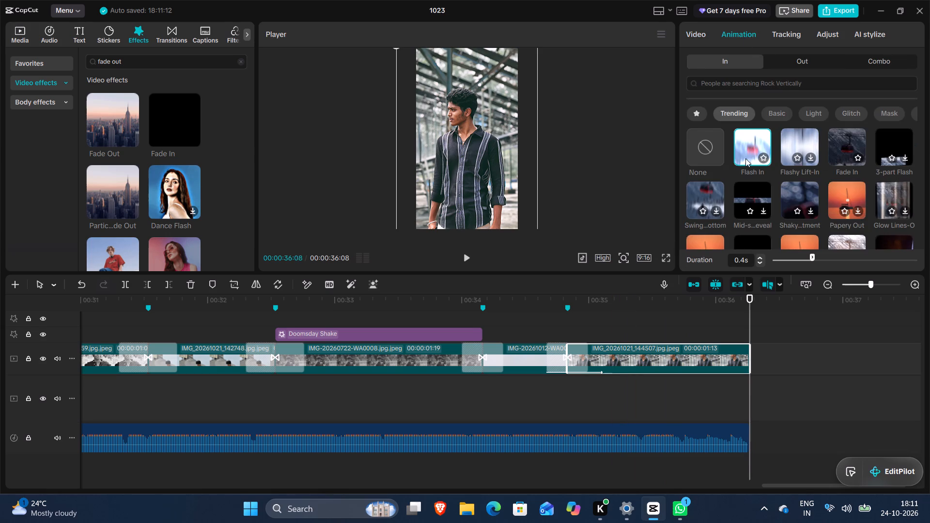
left_click(704, 154)
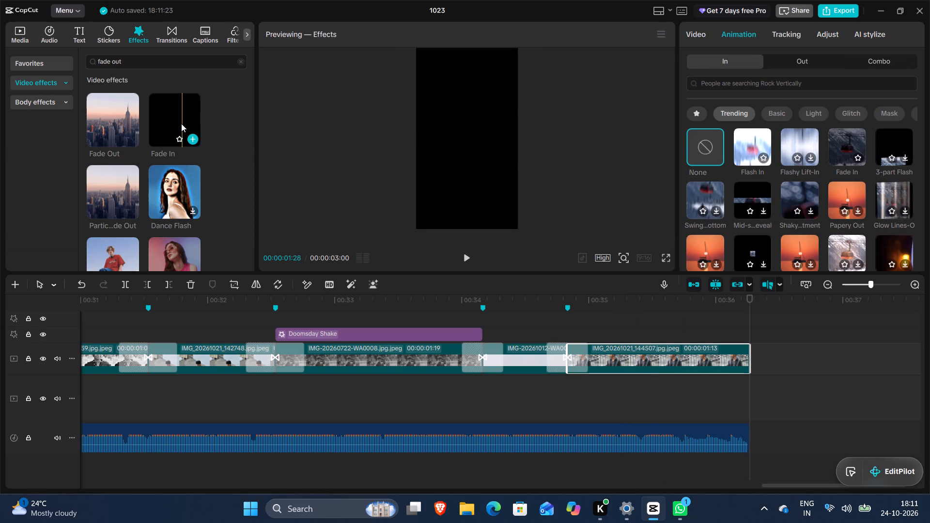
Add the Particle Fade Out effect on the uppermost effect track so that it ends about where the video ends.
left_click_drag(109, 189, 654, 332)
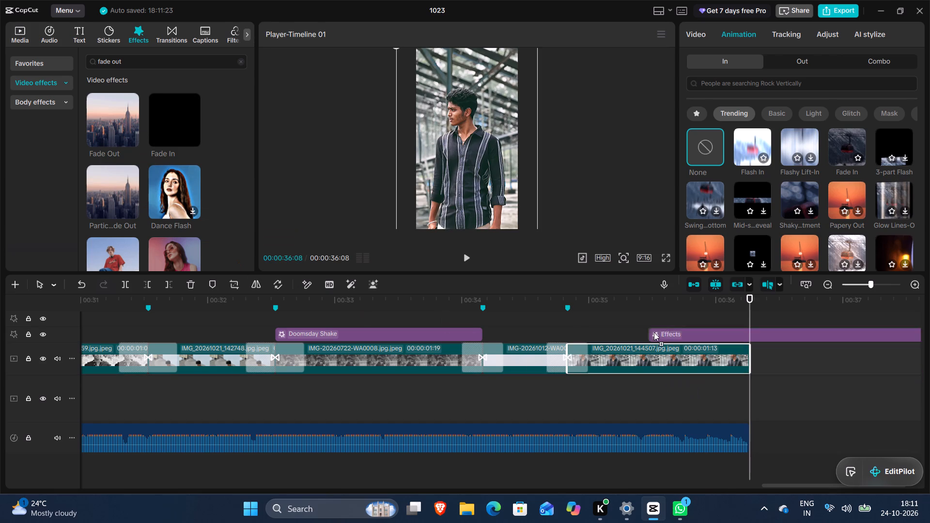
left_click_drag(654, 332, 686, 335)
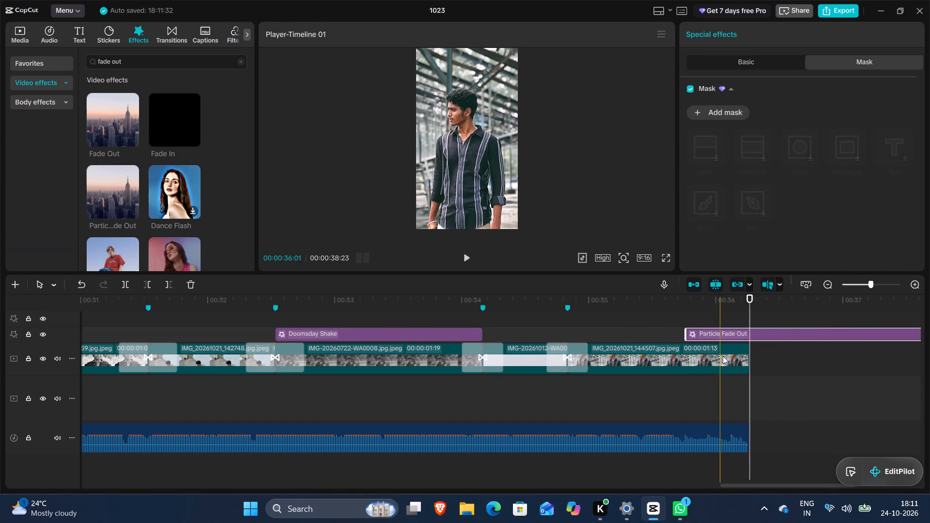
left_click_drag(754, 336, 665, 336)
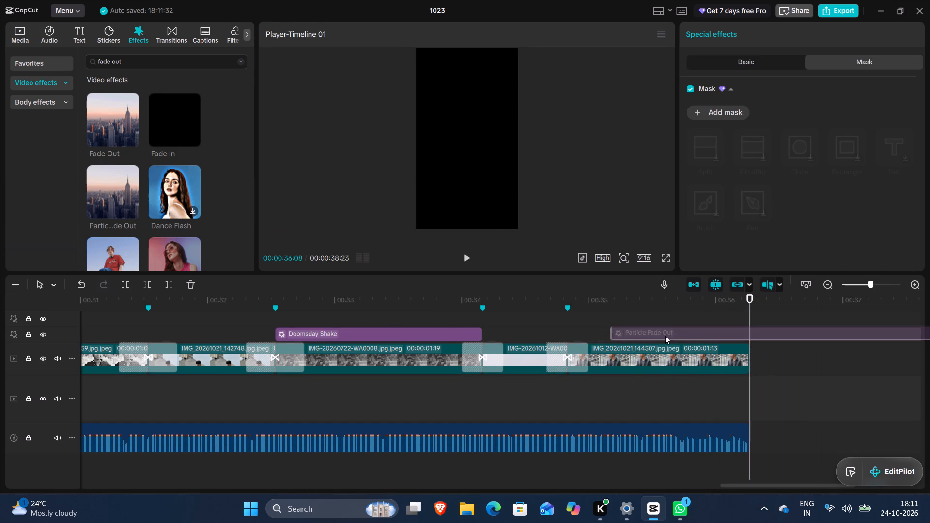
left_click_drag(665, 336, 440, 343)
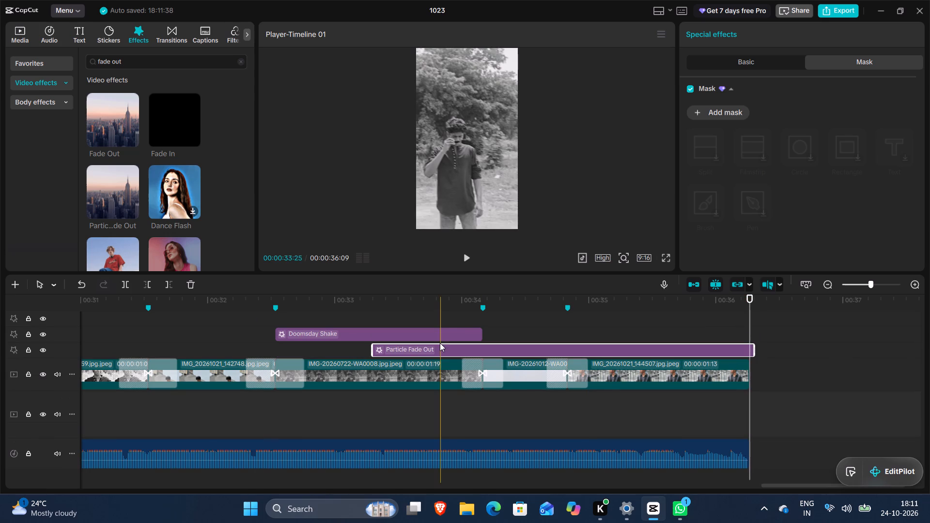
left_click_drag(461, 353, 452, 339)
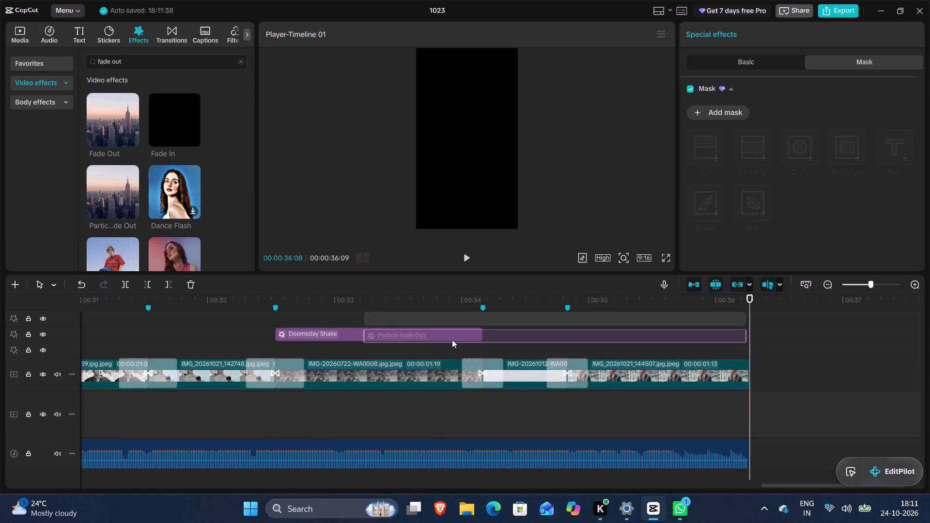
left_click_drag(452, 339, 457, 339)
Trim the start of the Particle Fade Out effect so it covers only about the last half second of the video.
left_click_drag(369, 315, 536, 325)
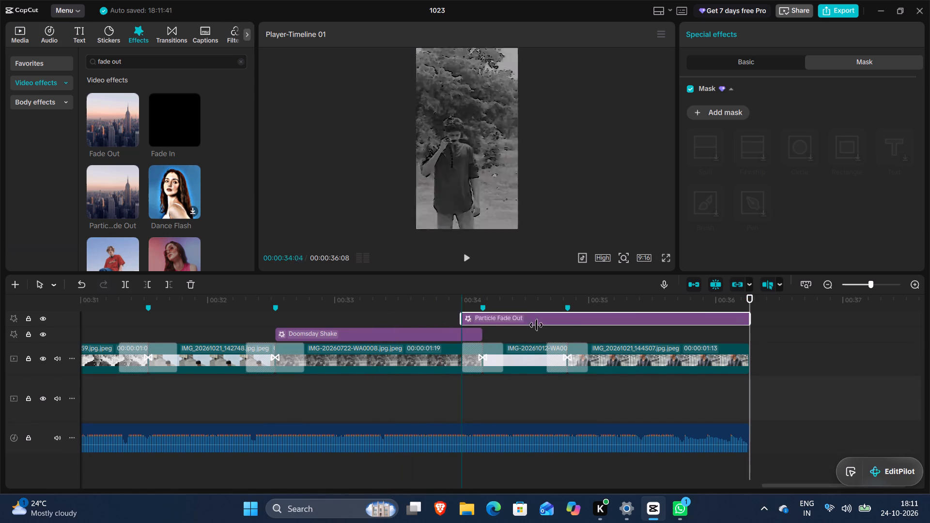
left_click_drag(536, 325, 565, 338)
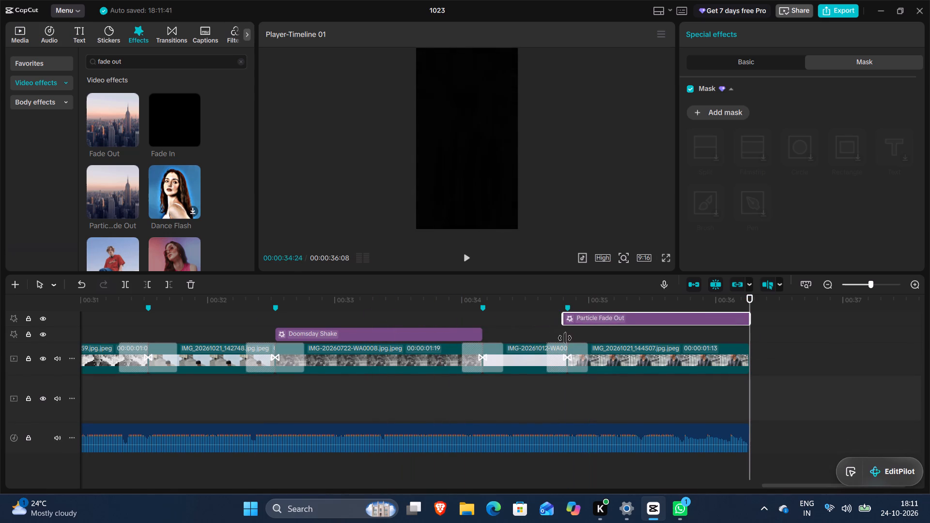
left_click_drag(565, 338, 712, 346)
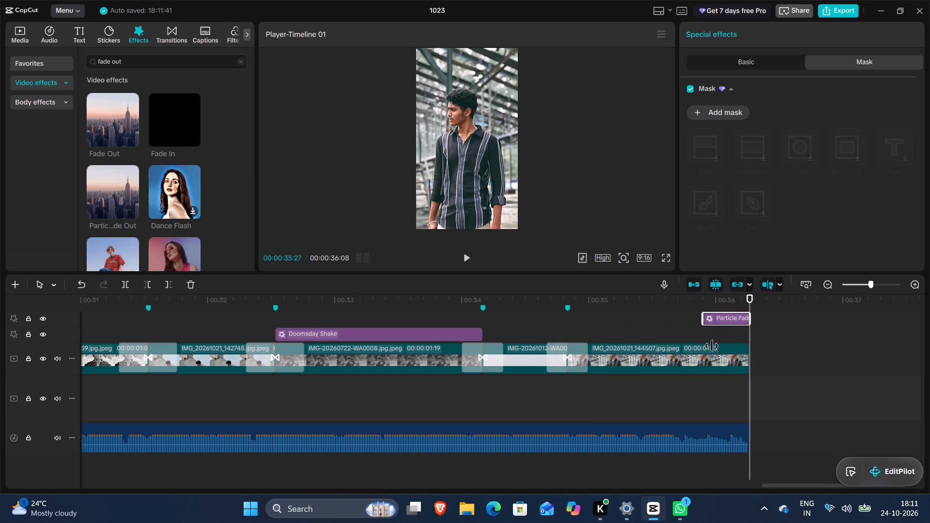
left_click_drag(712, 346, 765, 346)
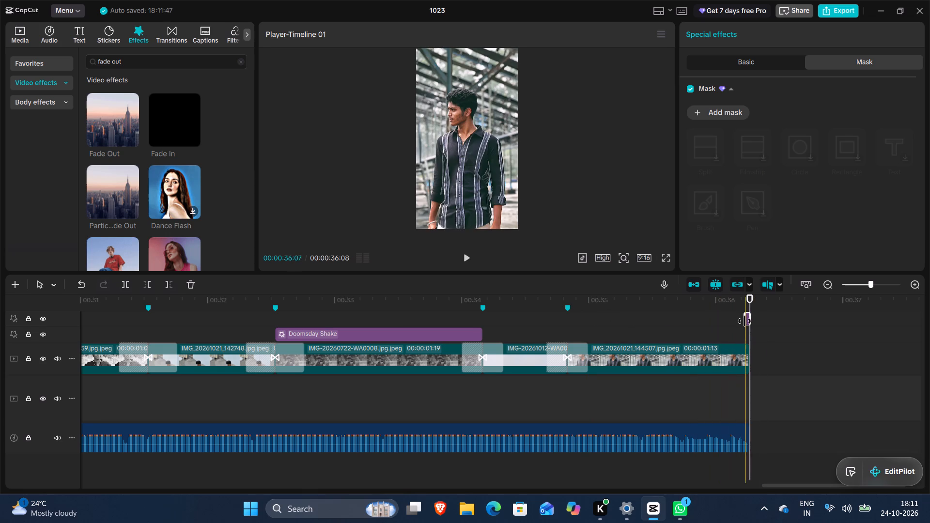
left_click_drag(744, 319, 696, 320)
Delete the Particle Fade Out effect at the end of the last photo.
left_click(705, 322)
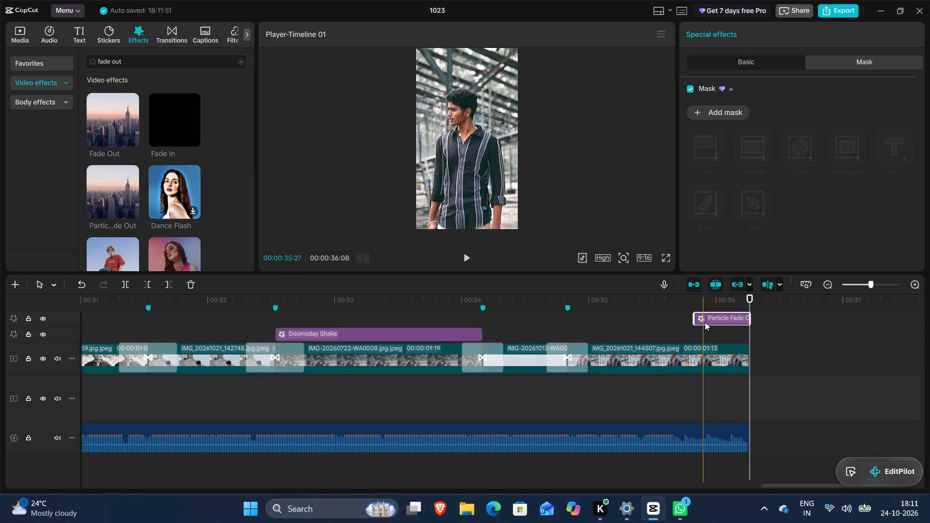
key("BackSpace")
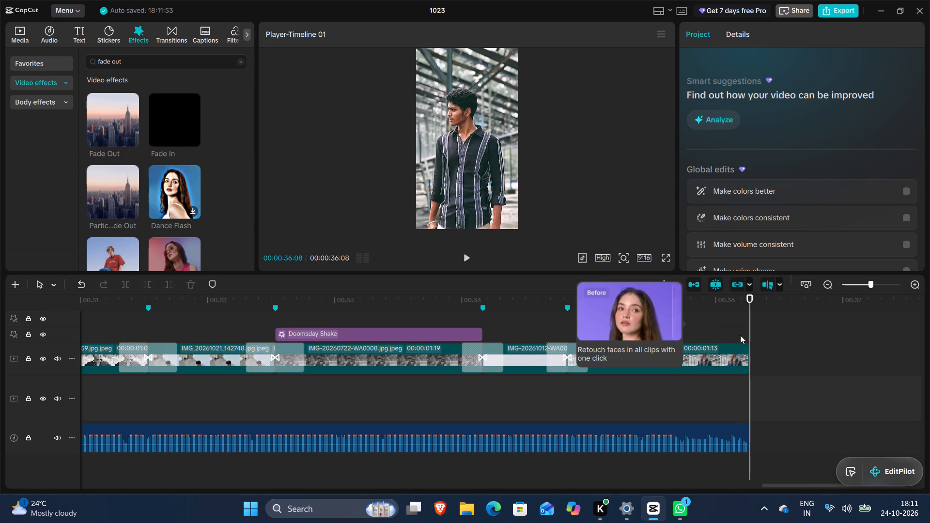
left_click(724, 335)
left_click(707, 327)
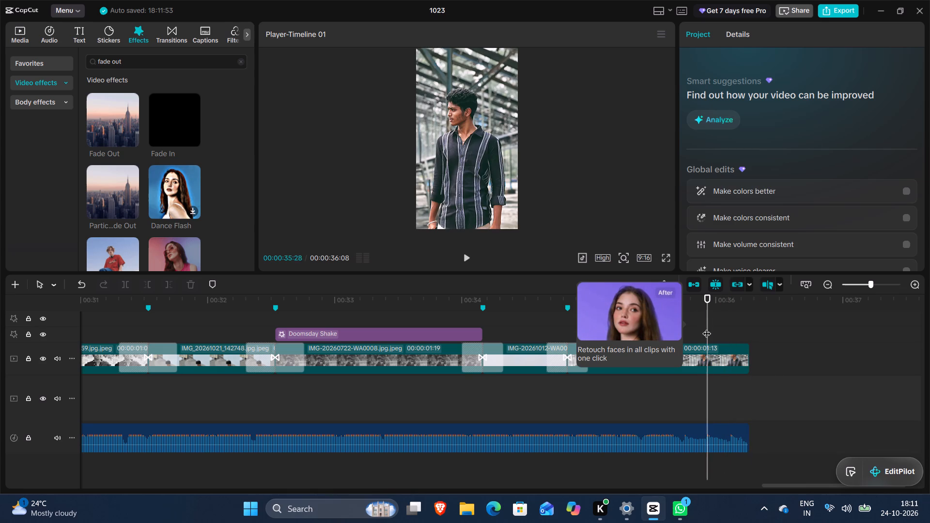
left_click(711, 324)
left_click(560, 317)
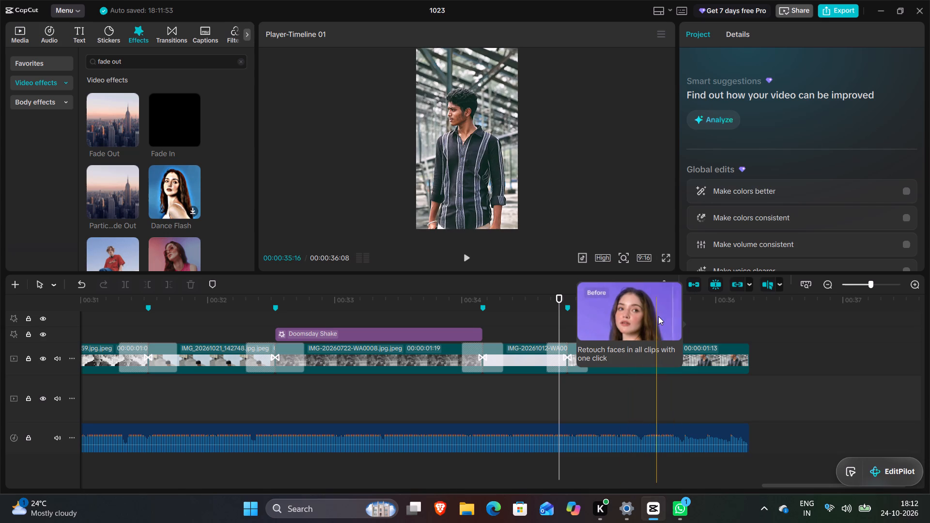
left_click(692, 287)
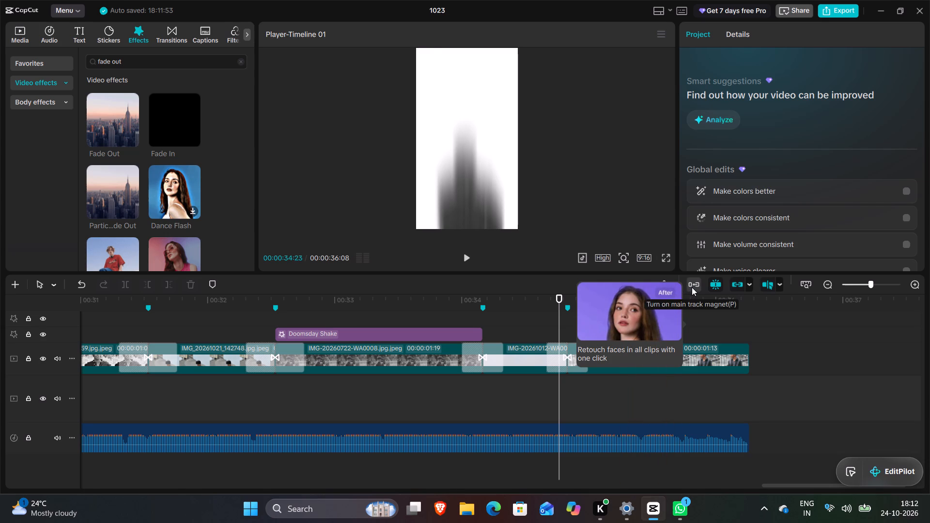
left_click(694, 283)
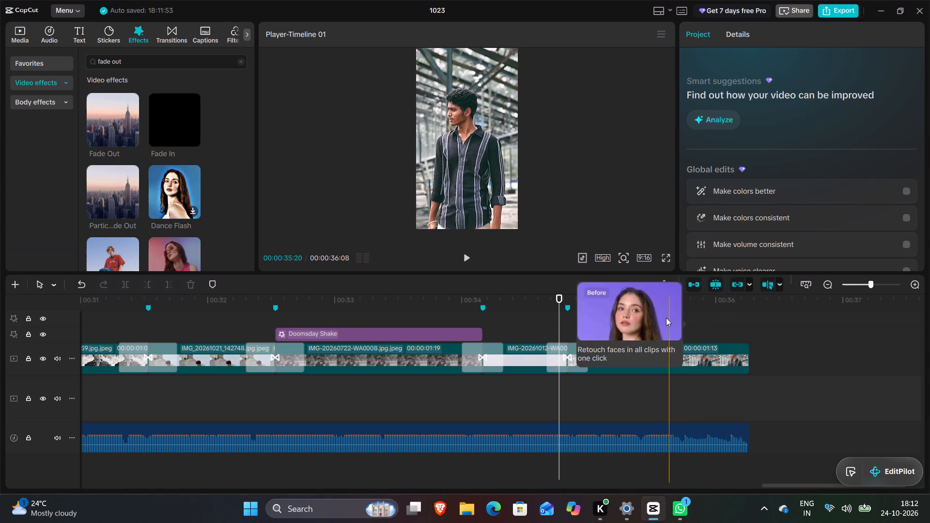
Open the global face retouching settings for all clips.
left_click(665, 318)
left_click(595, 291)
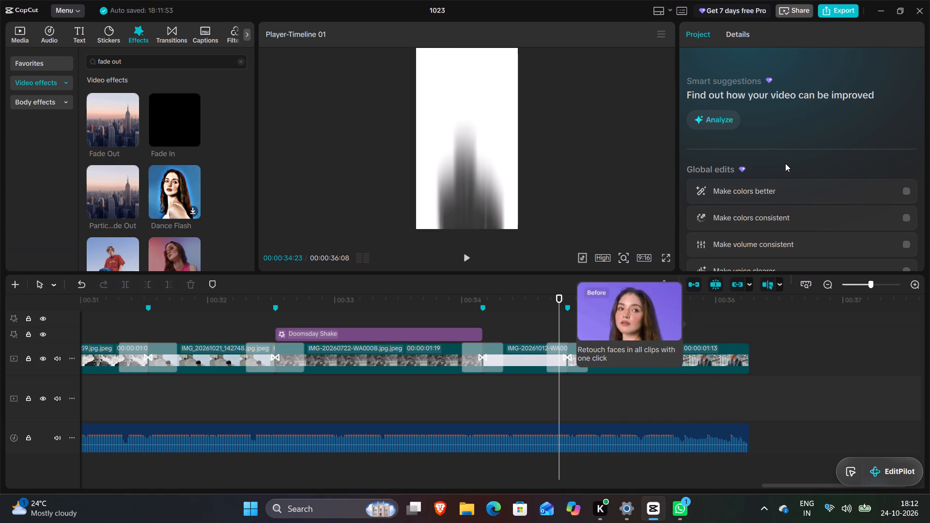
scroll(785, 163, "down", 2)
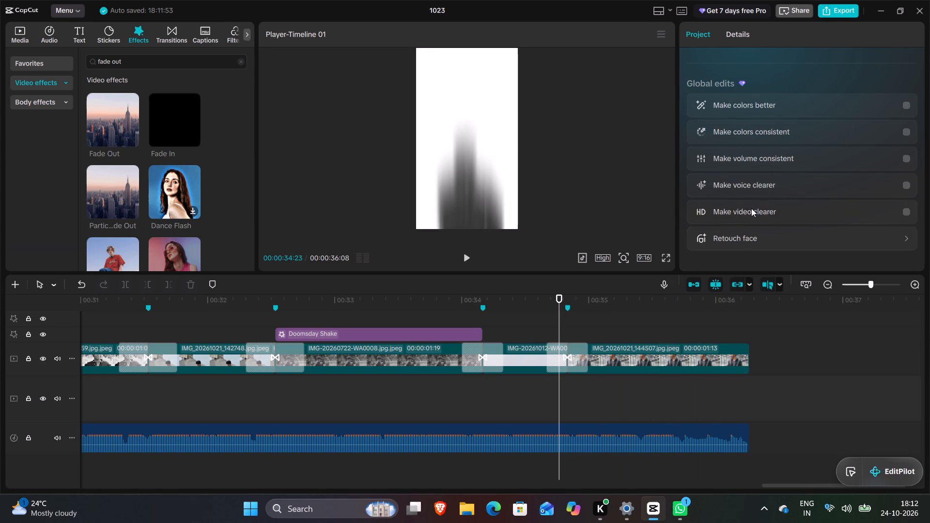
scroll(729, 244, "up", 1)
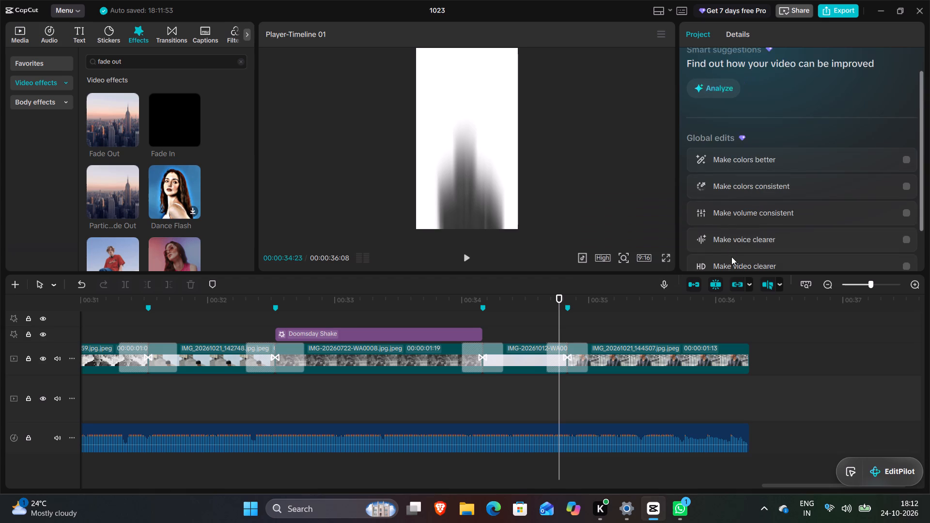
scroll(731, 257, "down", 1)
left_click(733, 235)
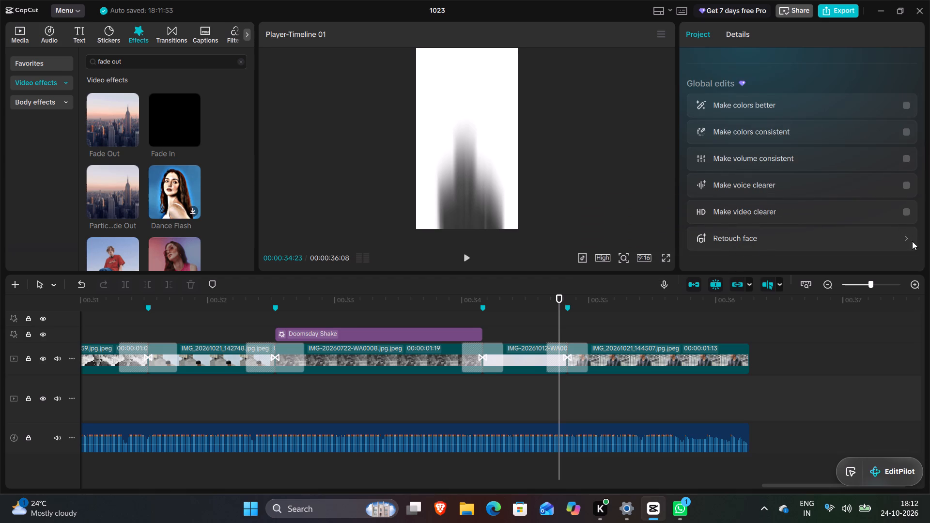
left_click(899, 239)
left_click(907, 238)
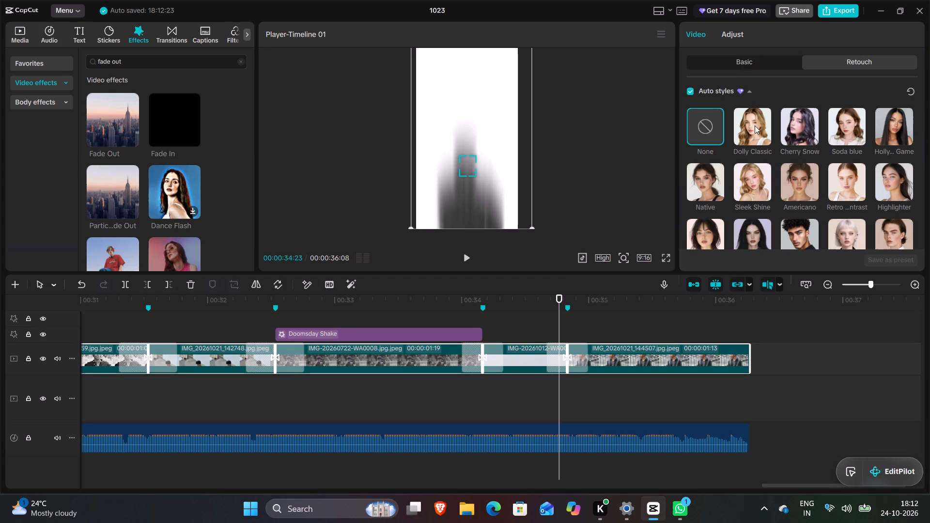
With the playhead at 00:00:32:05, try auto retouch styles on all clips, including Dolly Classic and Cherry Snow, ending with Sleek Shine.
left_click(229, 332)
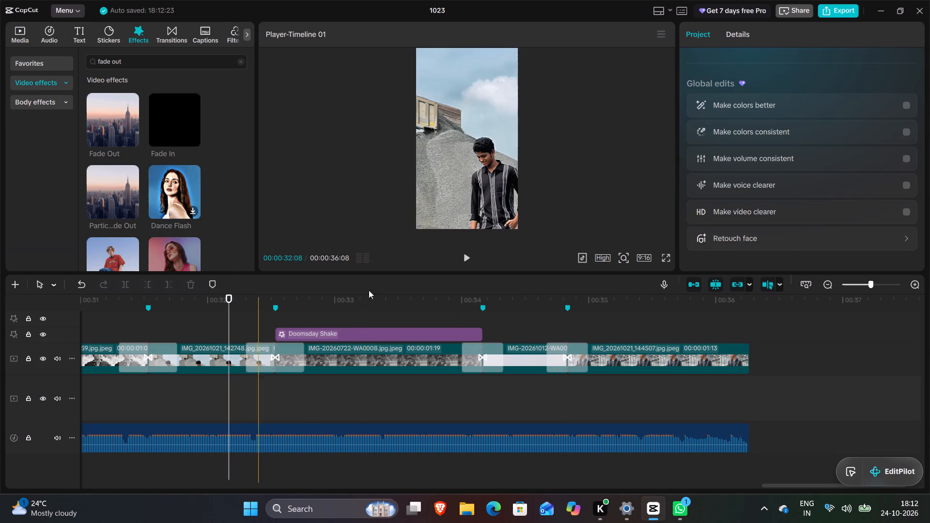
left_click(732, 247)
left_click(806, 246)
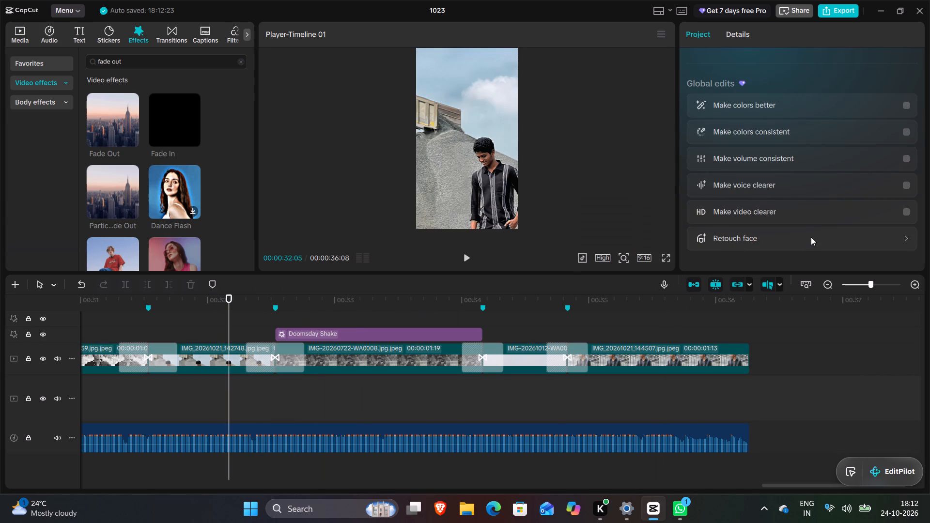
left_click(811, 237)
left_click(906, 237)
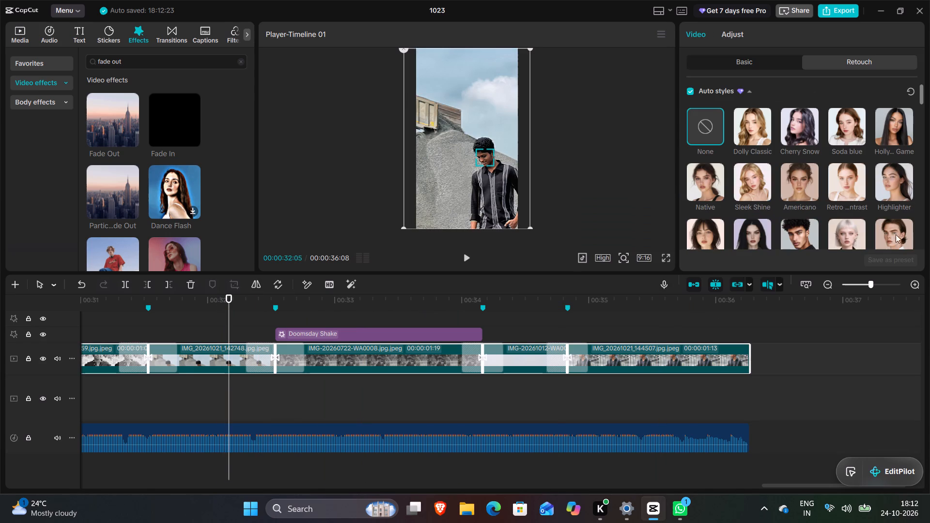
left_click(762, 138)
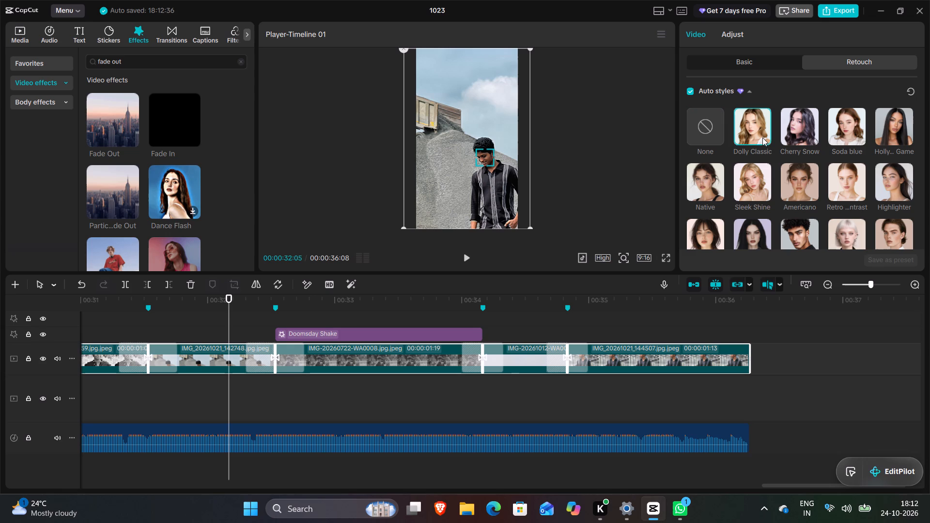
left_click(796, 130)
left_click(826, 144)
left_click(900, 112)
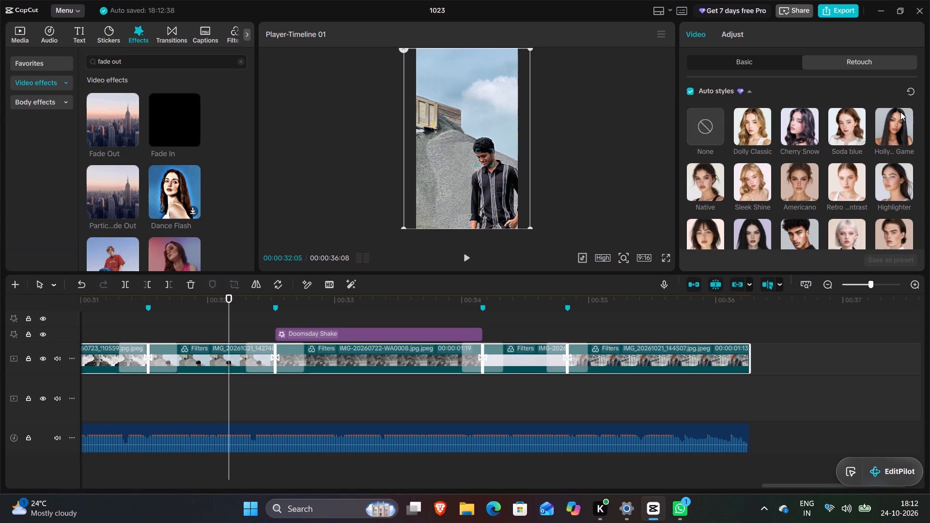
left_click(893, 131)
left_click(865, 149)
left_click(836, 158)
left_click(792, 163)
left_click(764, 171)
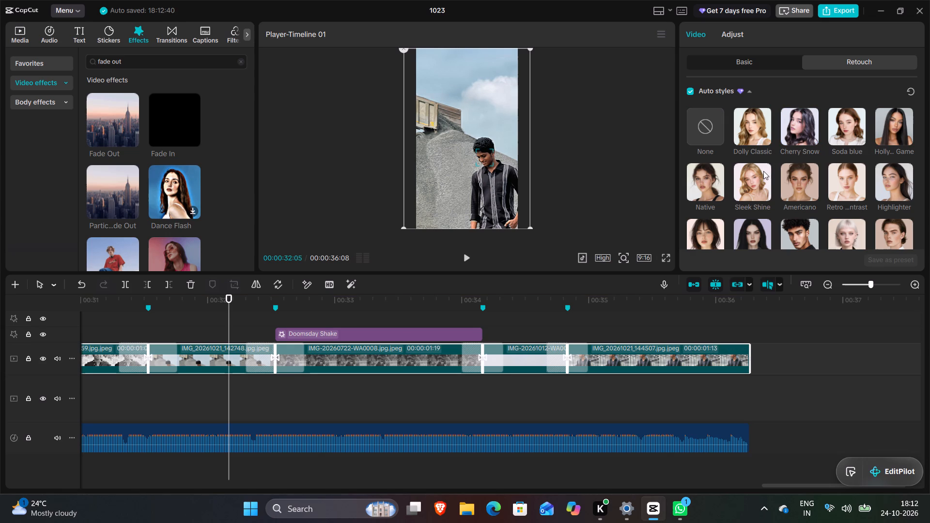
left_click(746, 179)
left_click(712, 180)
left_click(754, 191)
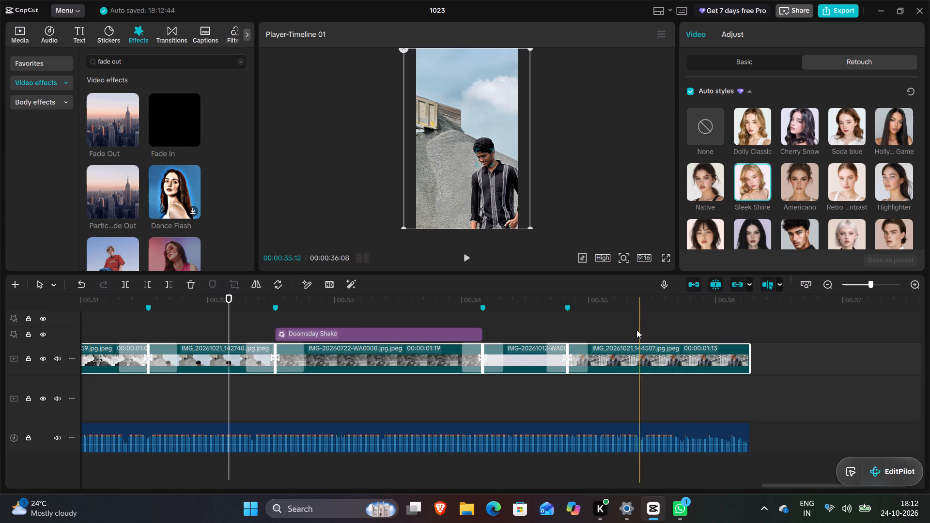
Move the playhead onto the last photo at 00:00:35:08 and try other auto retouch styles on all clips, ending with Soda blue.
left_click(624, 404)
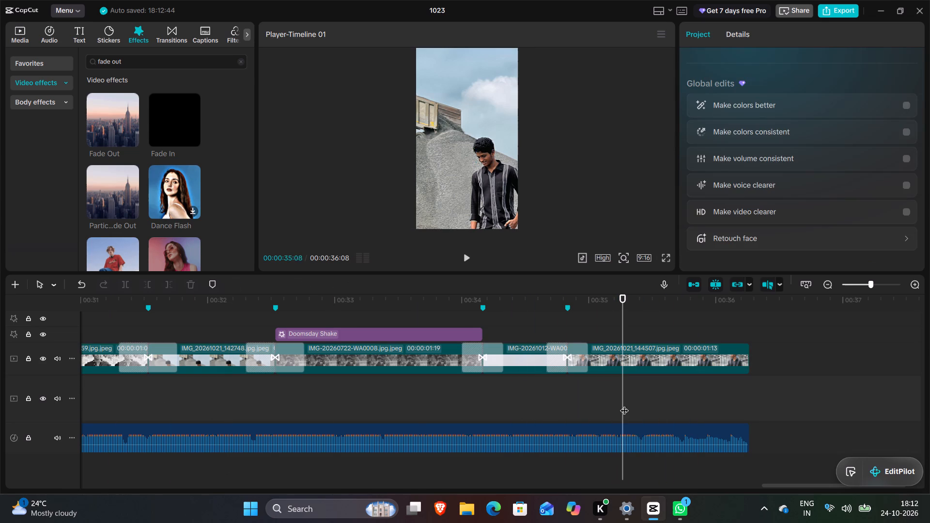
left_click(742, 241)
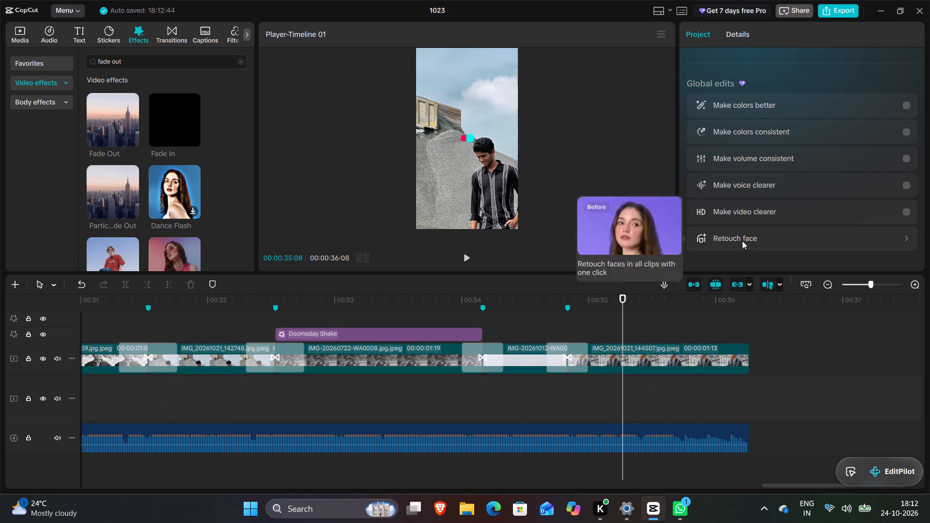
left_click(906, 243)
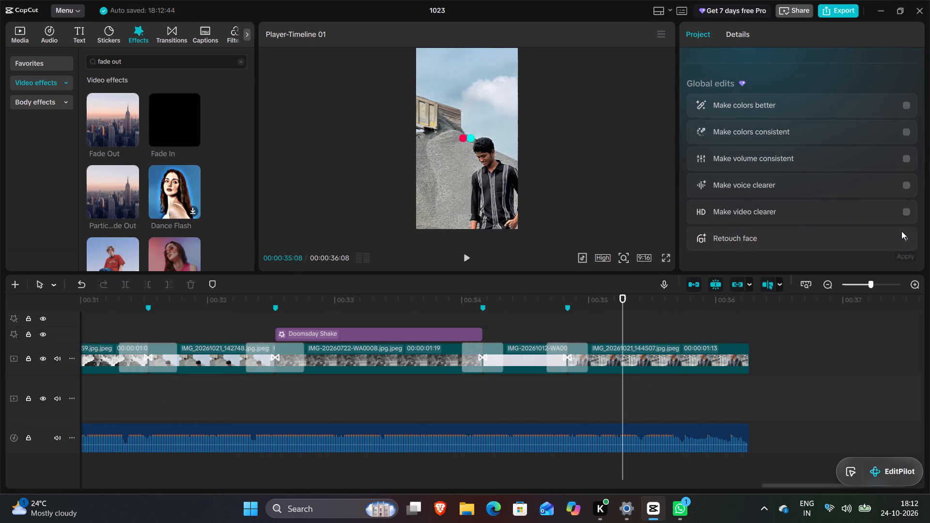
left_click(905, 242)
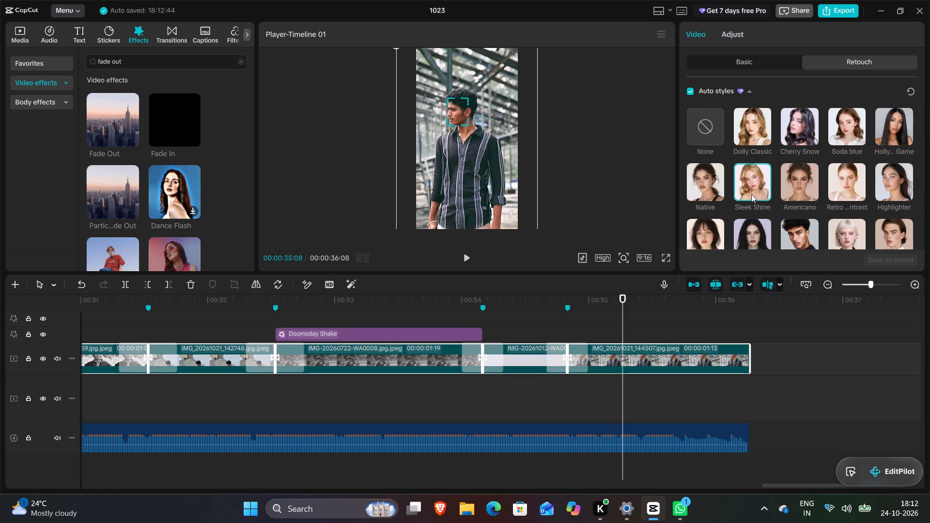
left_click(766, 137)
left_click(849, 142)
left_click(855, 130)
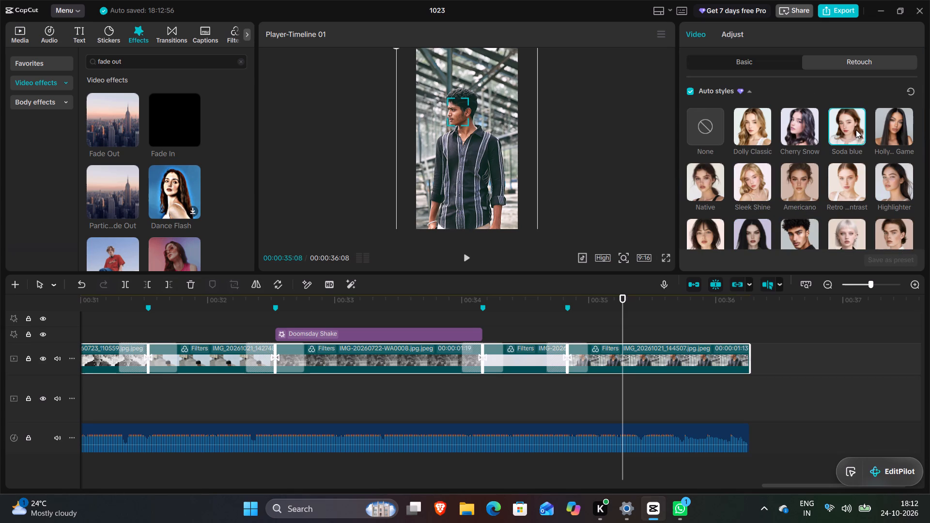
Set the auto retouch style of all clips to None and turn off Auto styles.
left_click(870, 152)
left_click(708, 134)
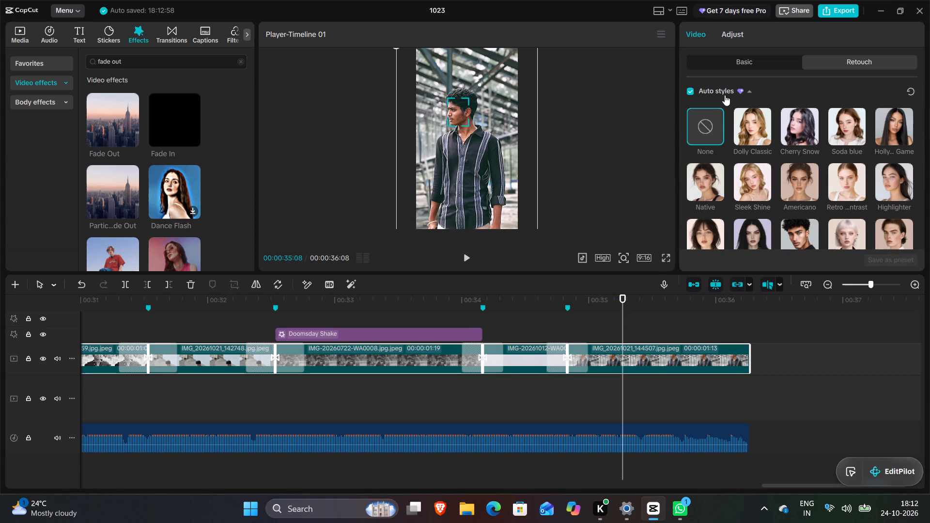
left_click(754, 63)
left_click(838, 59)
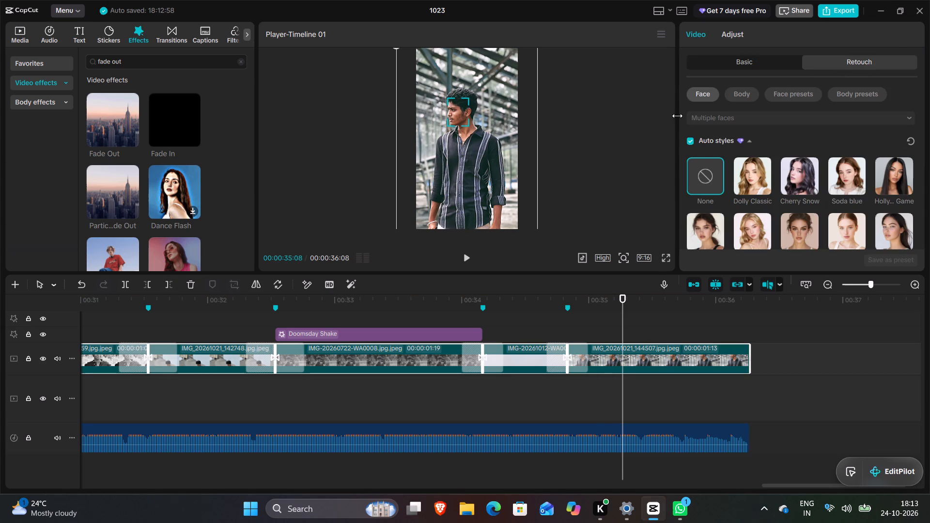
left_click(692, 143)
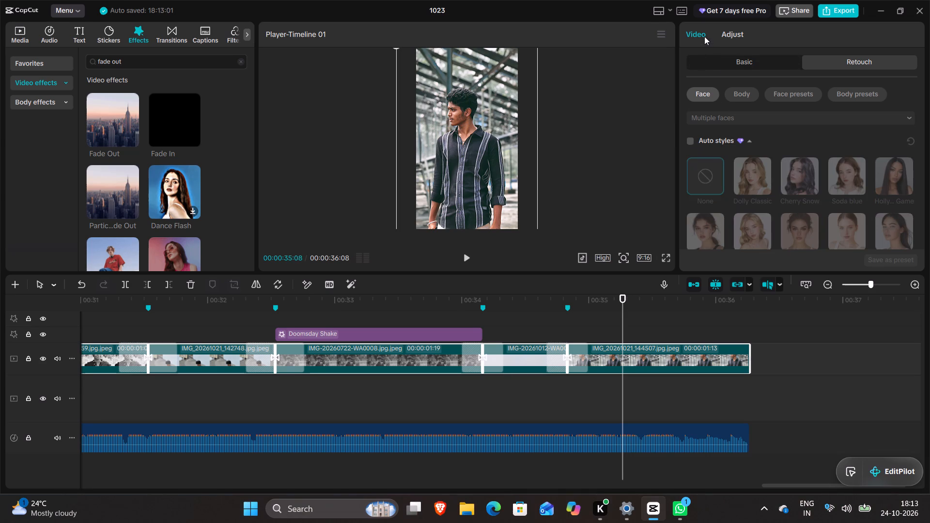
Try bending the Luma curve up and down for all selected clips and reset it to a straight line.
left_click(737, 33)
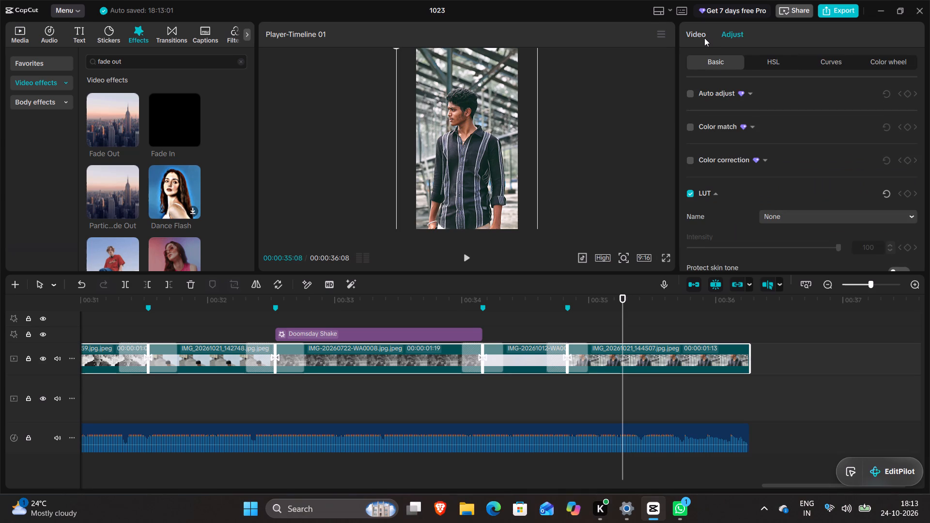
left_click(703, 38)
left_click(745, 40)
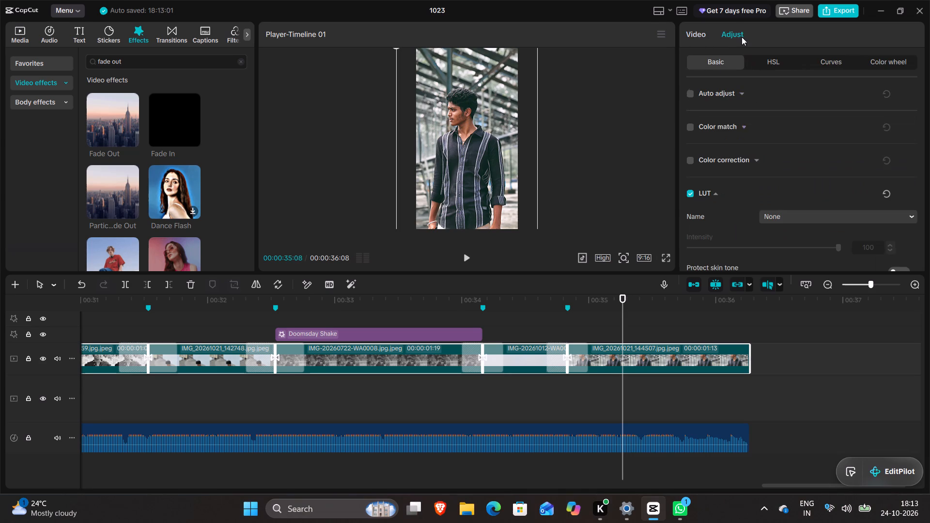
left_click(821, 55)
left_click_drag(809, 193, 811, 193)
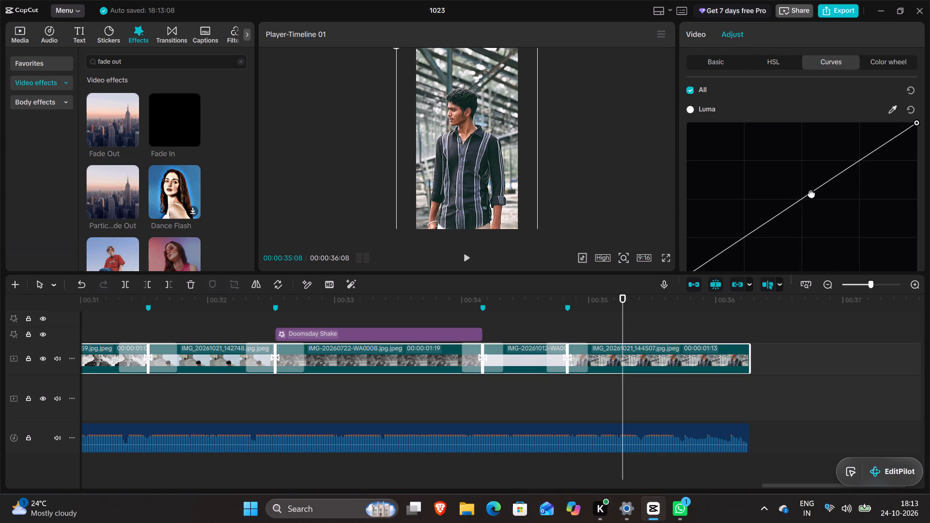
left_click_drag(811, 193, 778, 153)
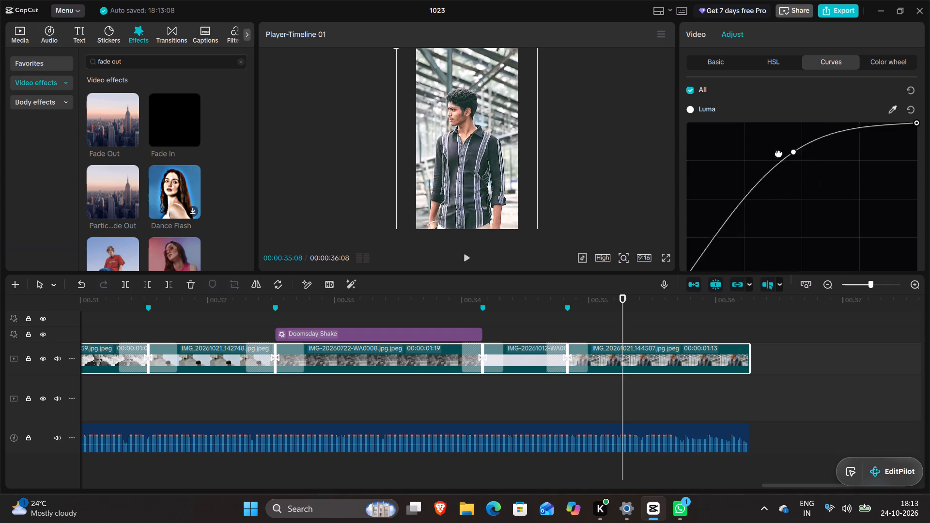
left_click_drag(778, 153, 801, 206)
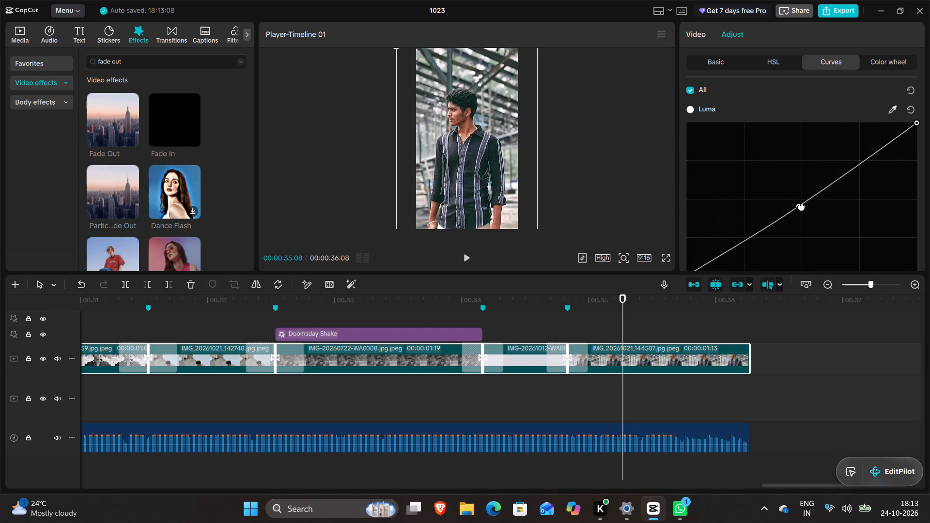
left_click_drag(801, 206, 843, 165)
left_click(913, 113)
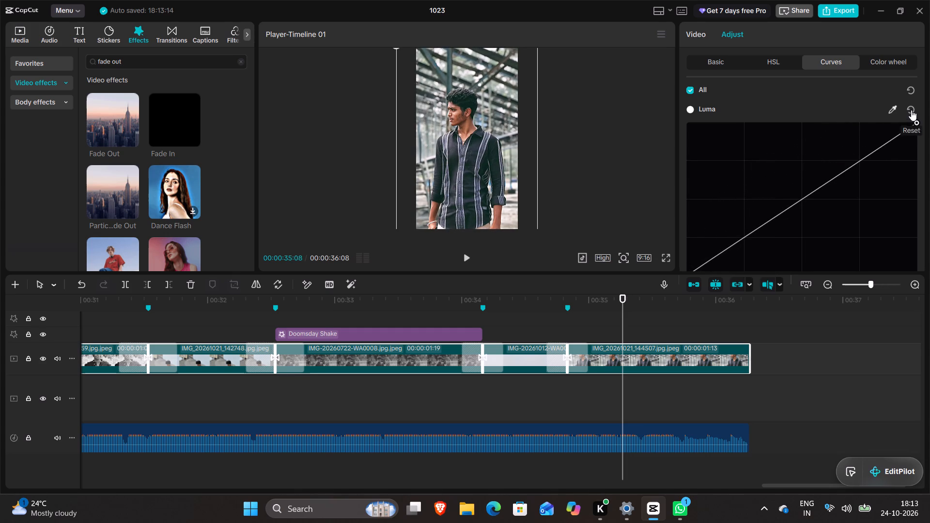
Examine the last photo's Curves, Retouch and Basic video settings from the start of its clip, looking for a suitable enhancement.
left_click(695, 34)
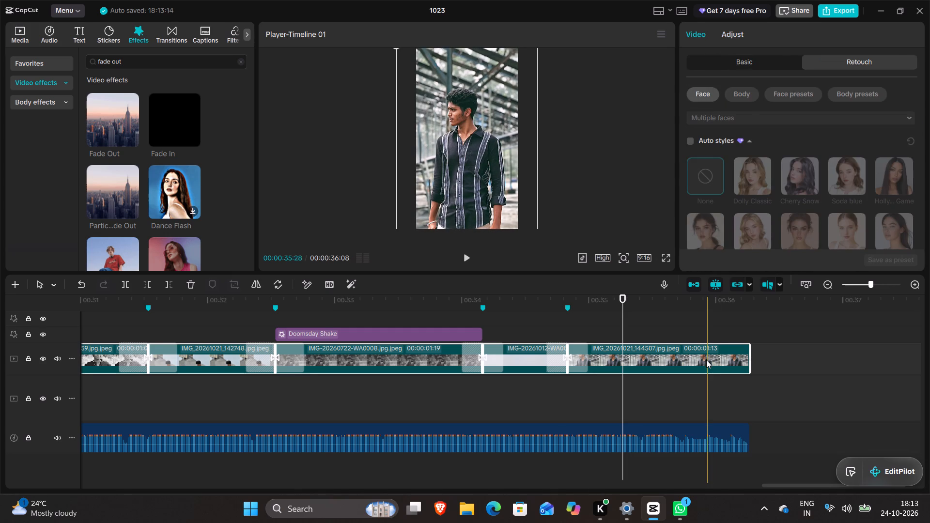
left_click(706, 360)
left_click(704, 359)
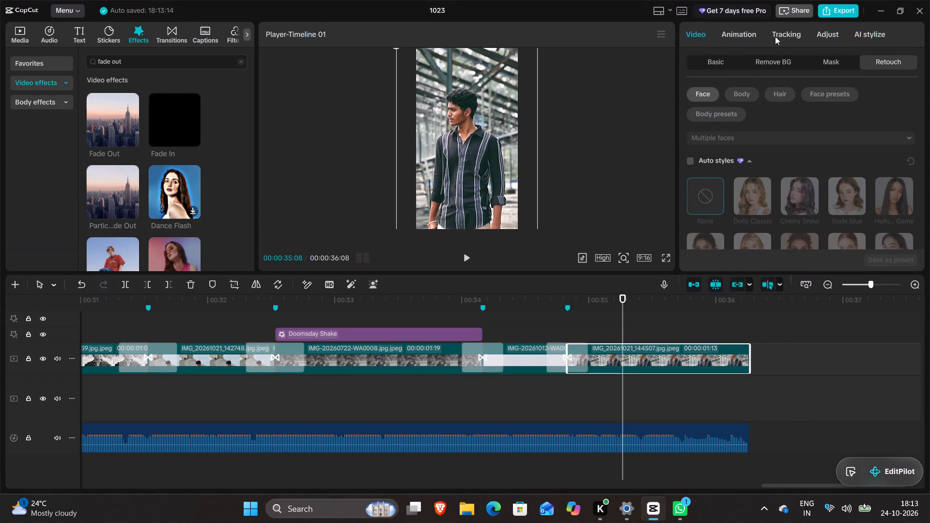
left_click(838, 31)
left_click(815, 62)
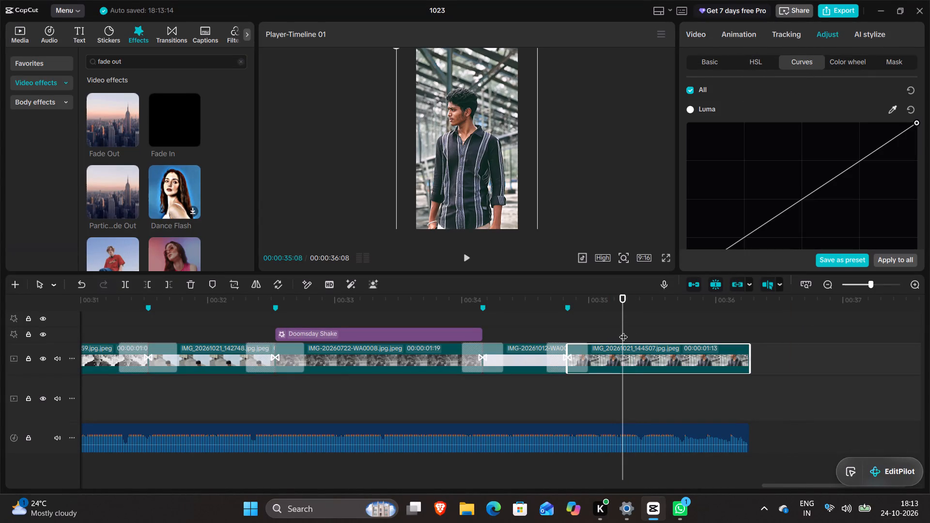
left_click_drag(623, 331, 569, 324)
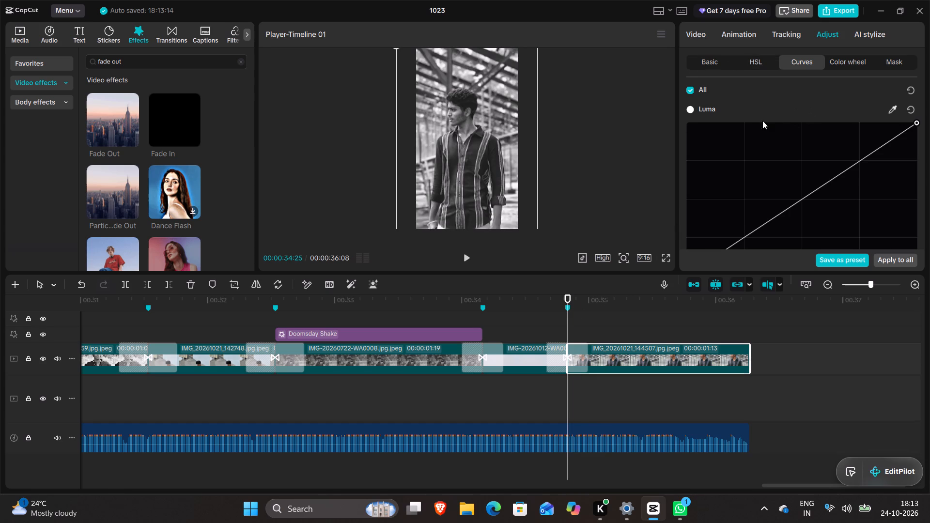
left_click(700, 38)
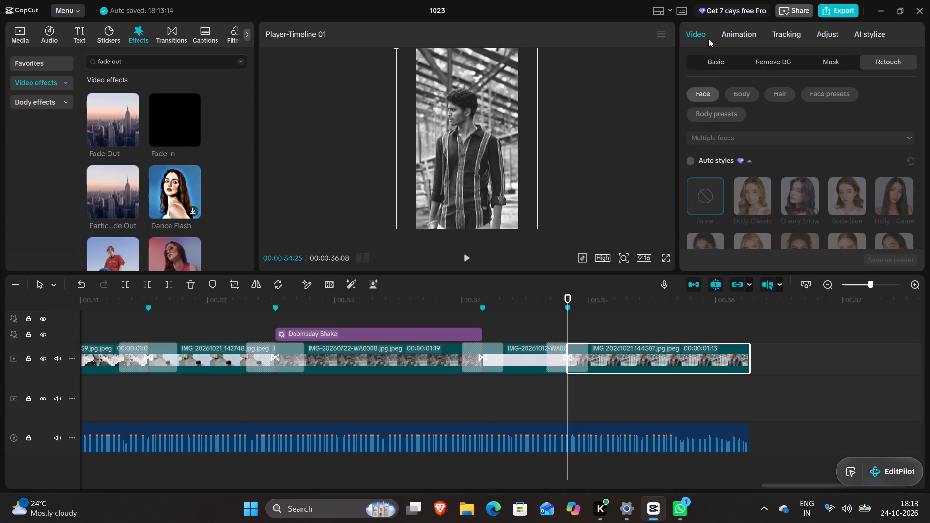
left_click(651, 354)
left_click_drag(705, 65, 710, 66)
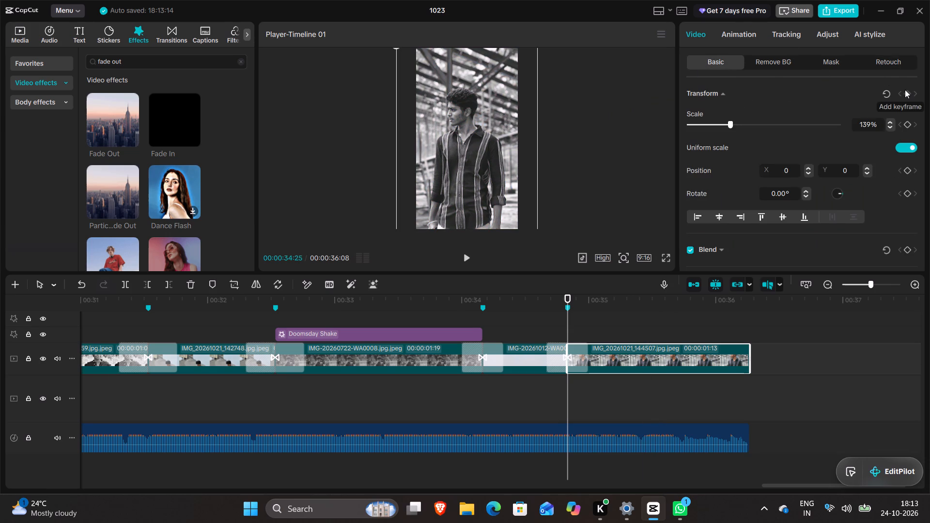
scroll(867, 205, "down", 2)
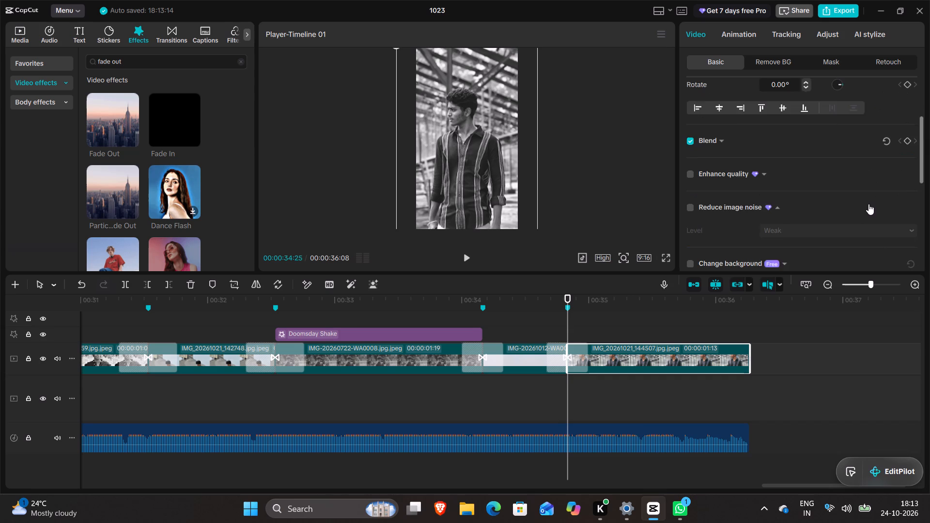
scroll(868, 204, "down", 10)
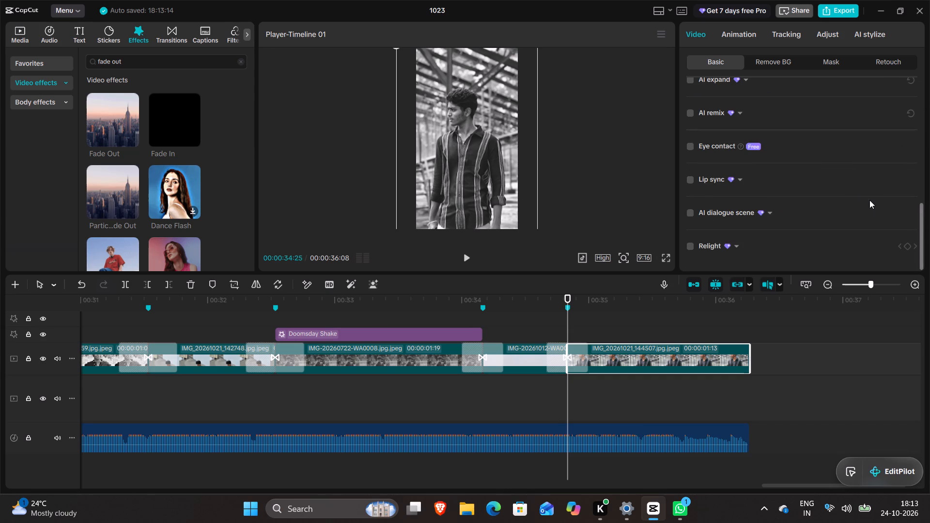
Examine the last photo's Animation, Tracking and Adjust settings, including the color wheel and mask options.
scroll(867, 195, "up", 13)
left_click(733, 28)
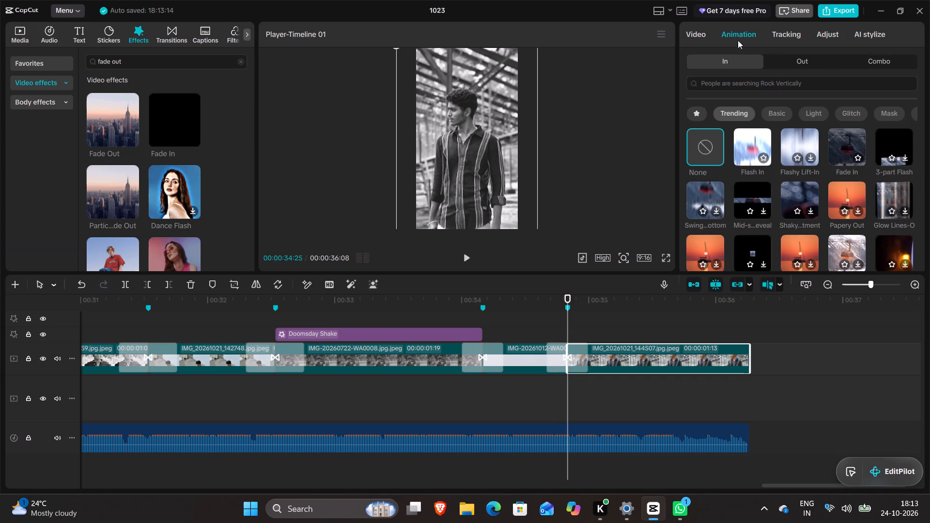
left_click(789, 30)
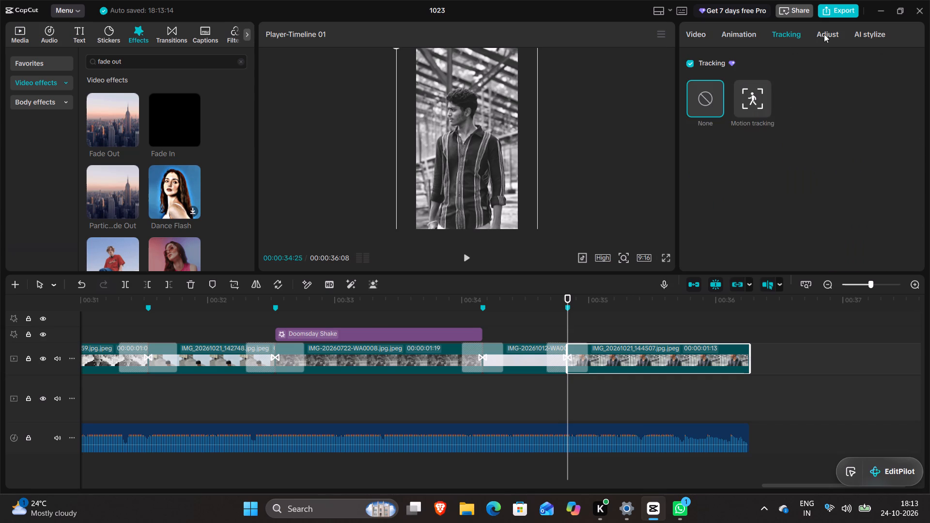
left_click(835, 31)
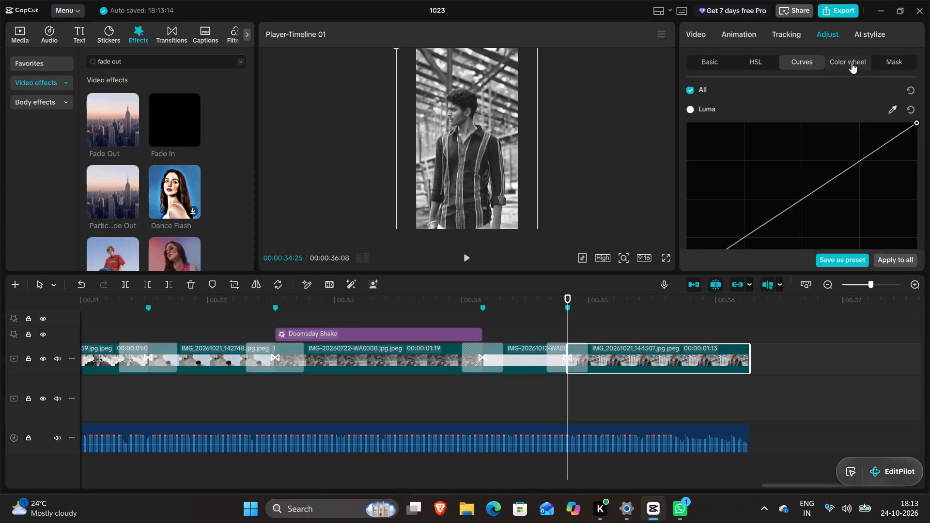
left_click(852, 63)
left_click(887, 56)
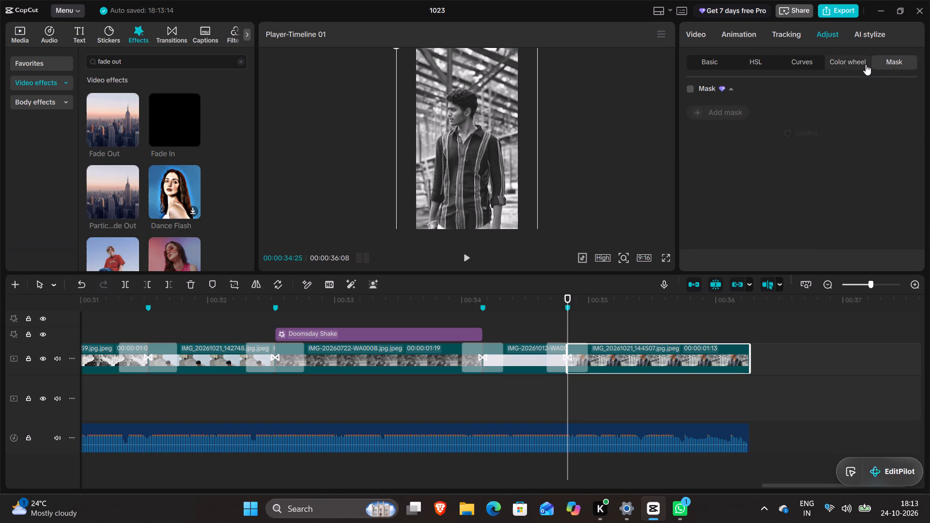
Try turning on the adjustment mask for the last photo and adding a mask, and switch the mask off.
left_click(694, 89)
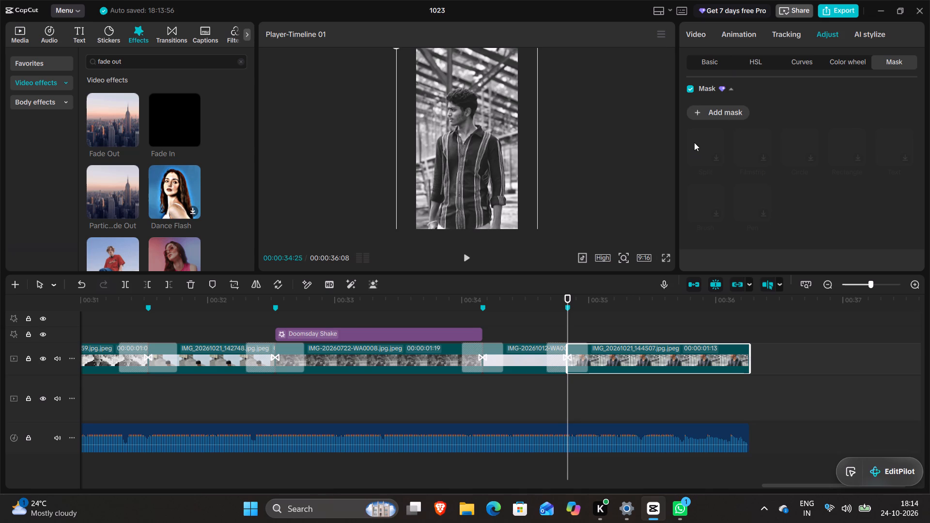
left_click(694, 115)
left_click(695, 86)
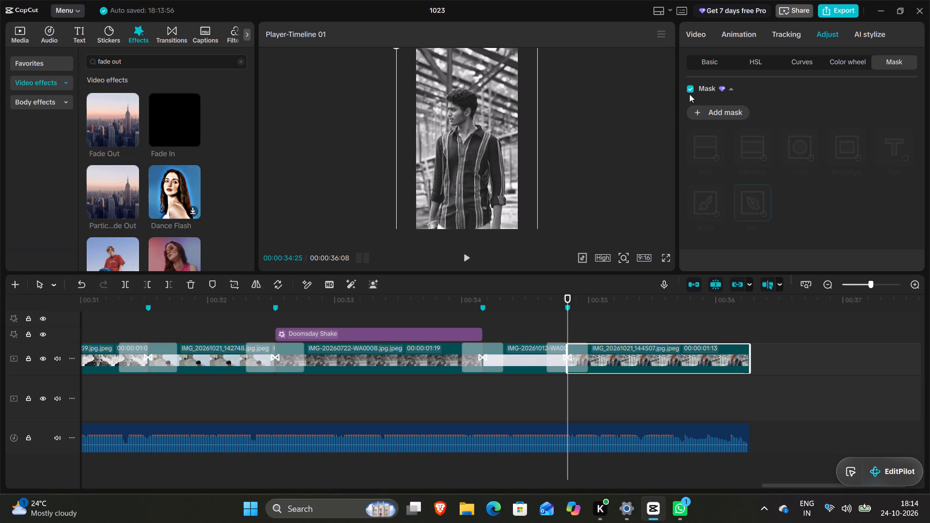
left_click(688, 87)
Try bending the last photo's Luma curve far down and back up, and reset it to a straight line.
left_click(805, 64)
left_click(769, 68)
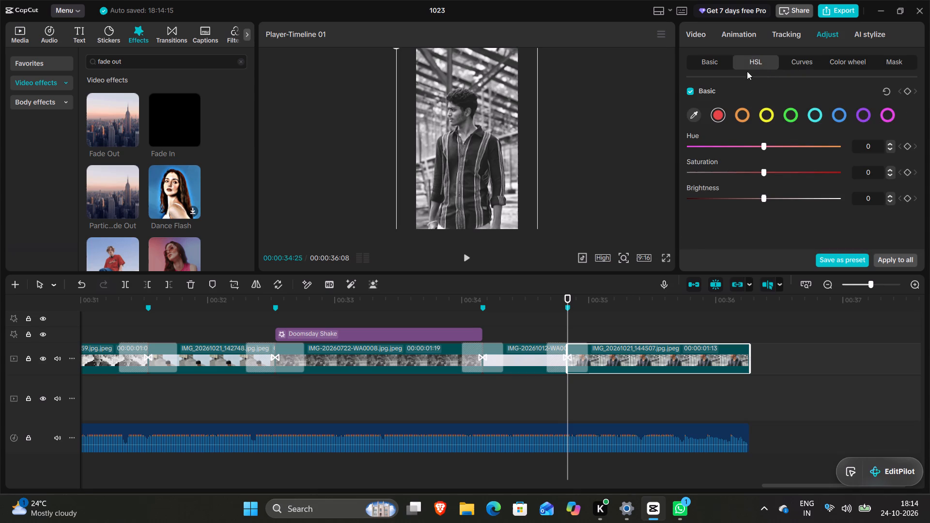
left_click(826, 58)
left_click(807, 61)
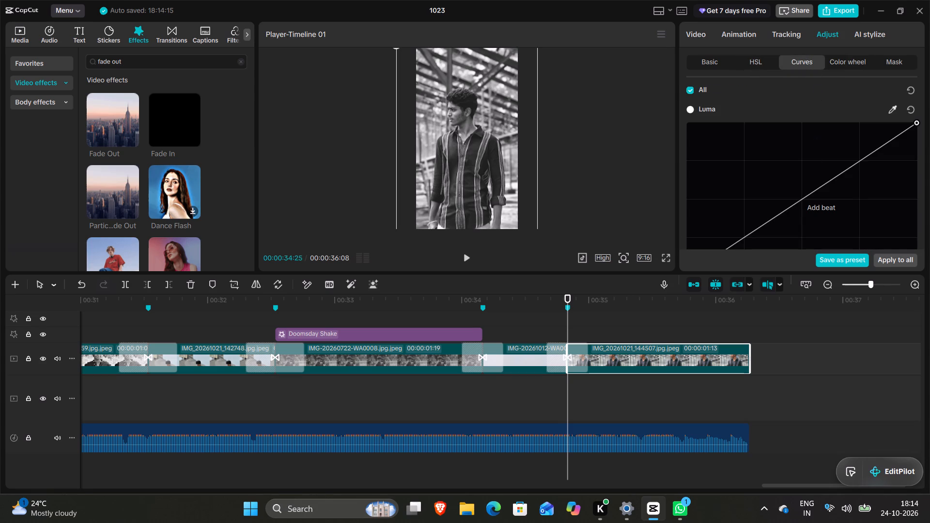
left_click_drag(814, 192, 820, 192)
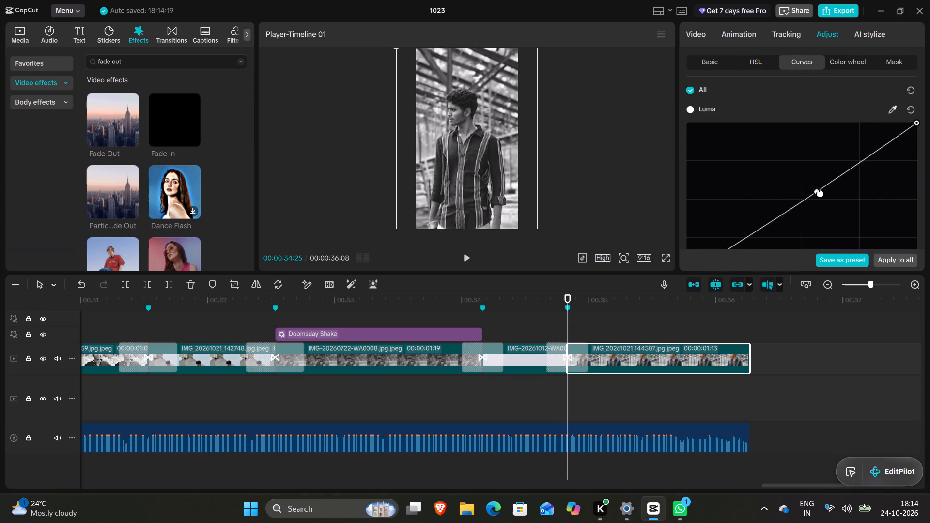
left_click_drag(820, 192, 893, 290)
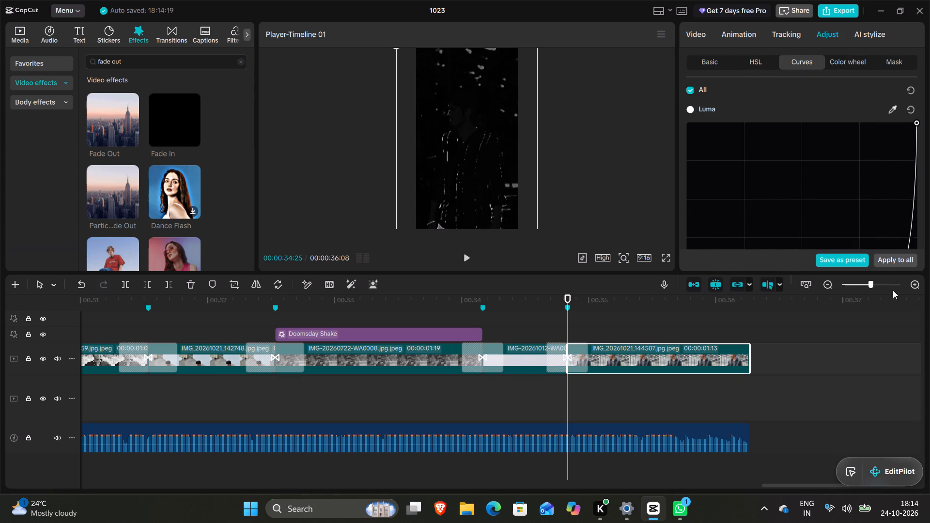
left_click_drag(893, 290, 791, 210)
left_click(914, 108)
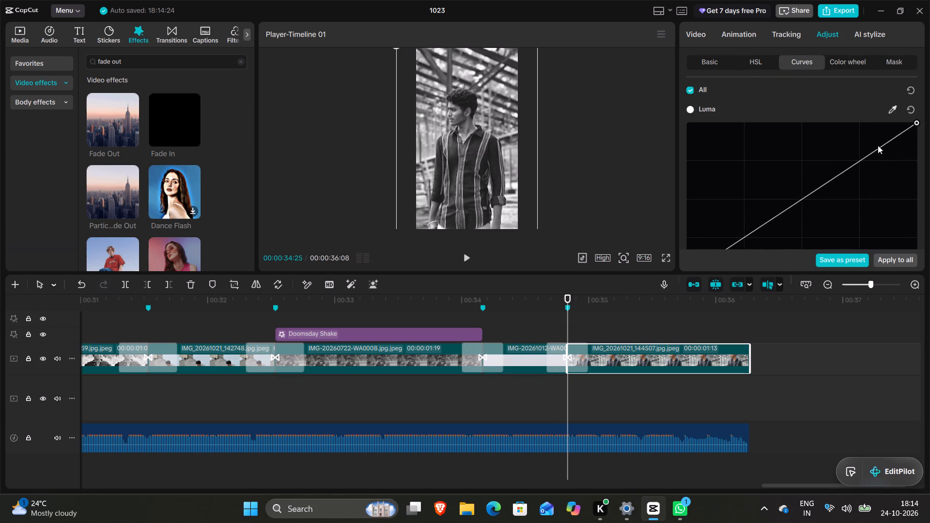
Deselect the last photo's clip and place the playhead within it at 00:00:35:12.
left_click(652, 353)
left_click(638, 420)
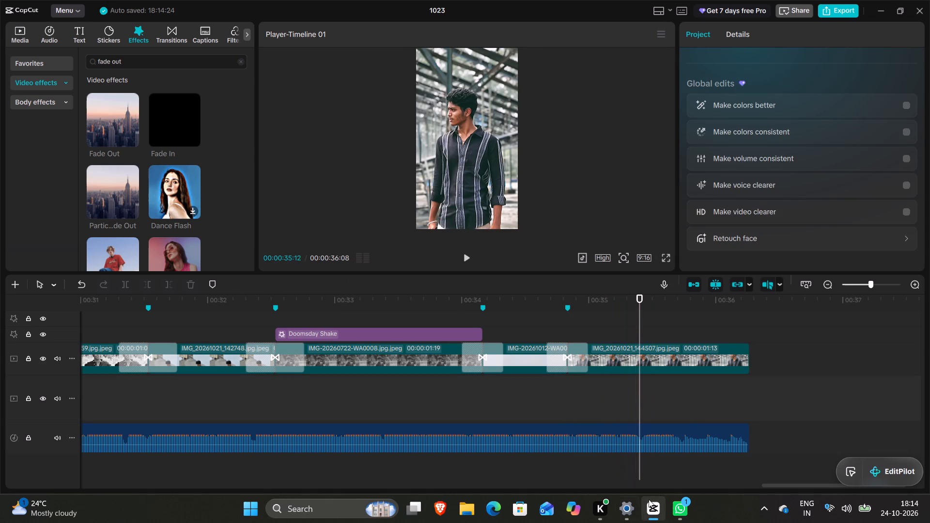
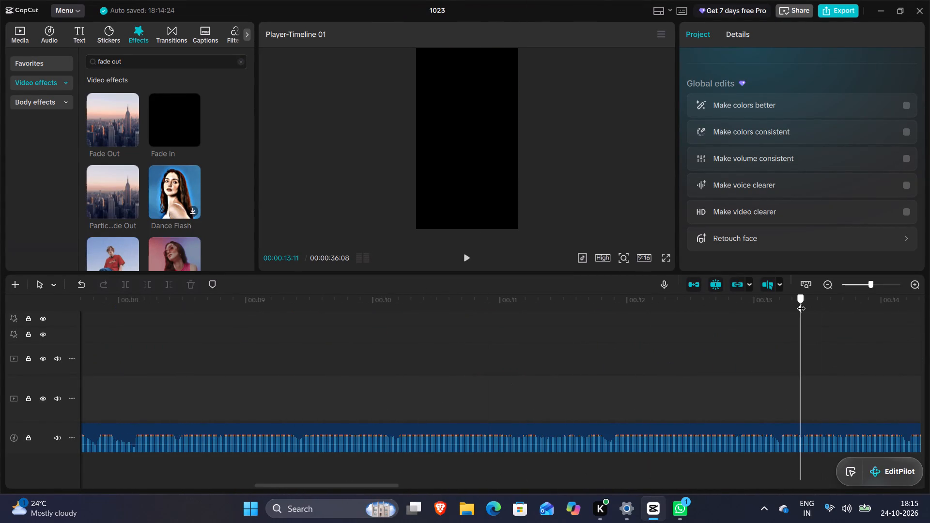
Play the slideshow up to the last photo, scrub back to 00:00:20:00 just before the first photo, and replay the opening photos.
left_click(480, 258)
left_click(469, 258)
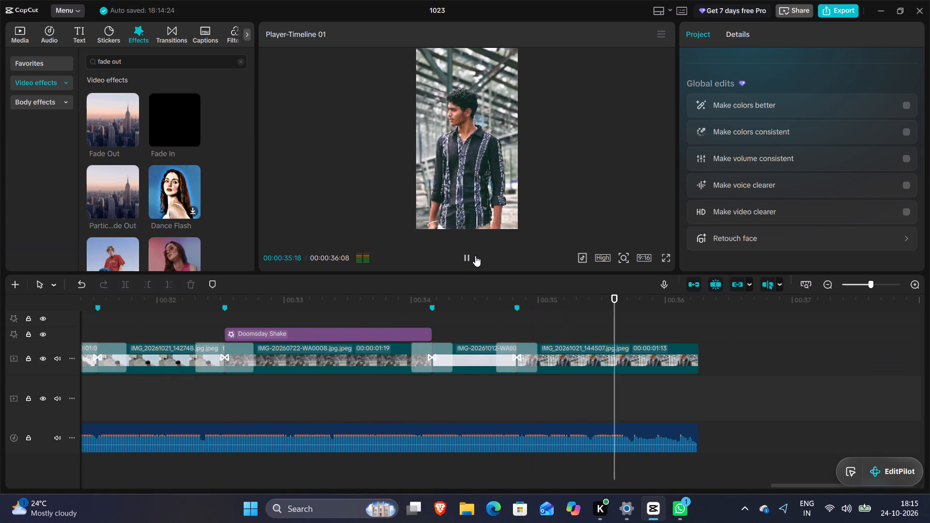
left_click(390, 314)
left_click_drag(389, 314, 362, 380)
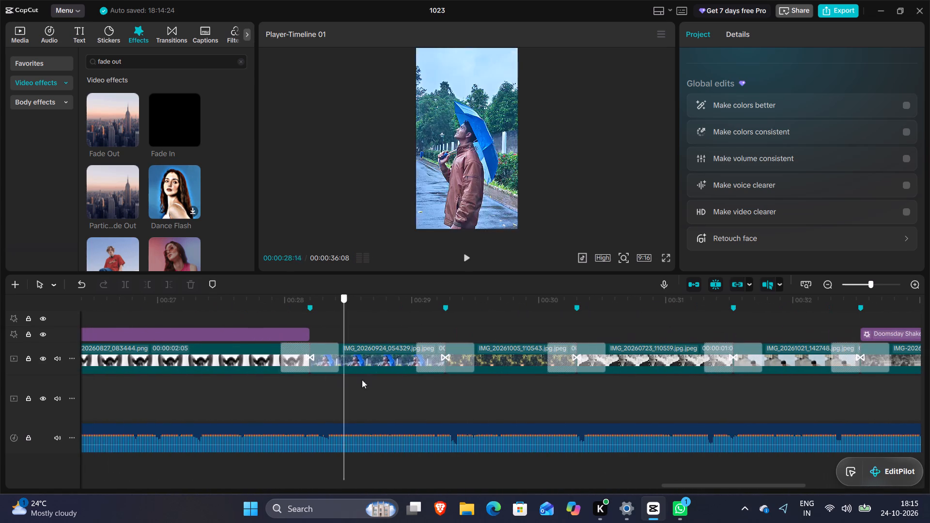
left_click_drag(362, 380, 230, 399)
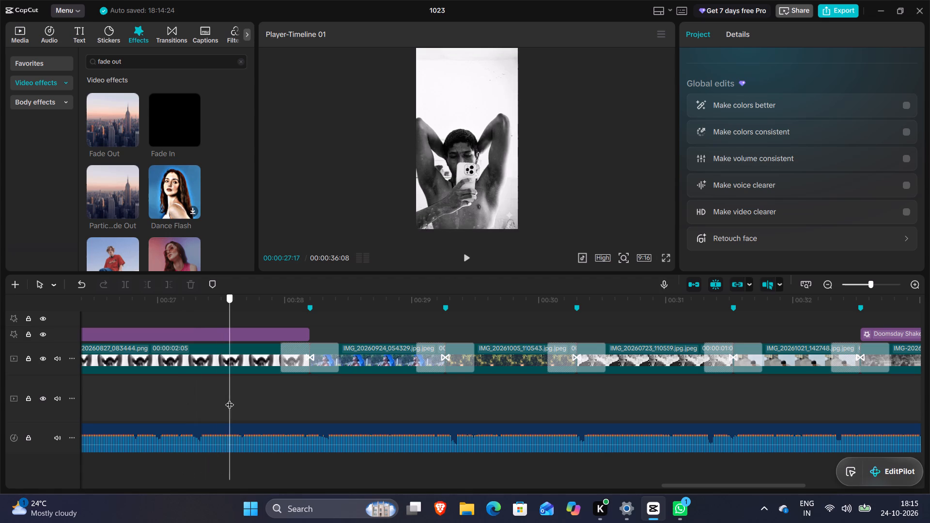
left_click_drag(230, 399, 274, 393)
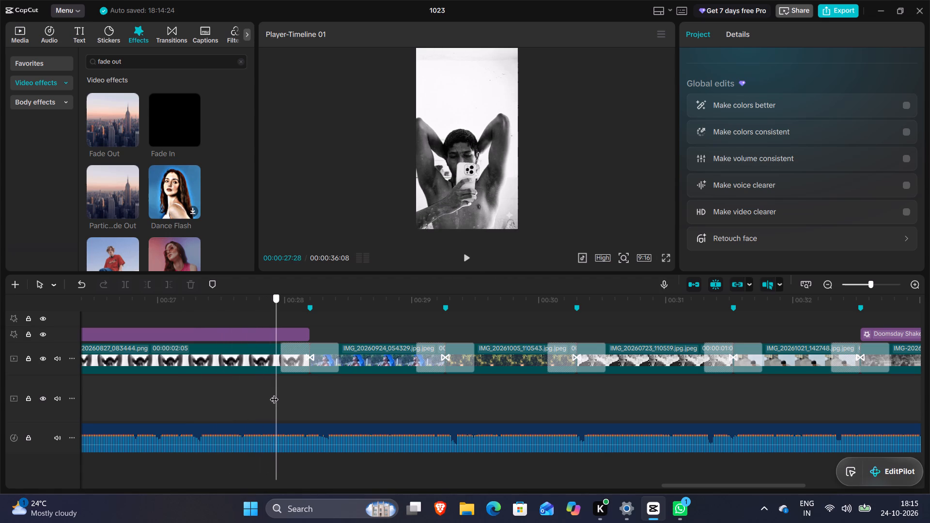
left_click_drag(274, 393, 283, 394)
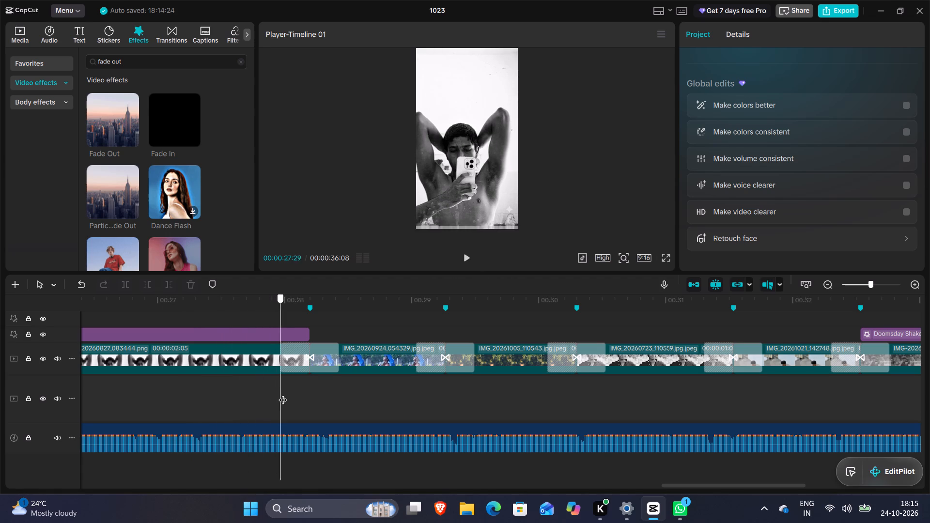
left_click_drag(283, 394, 41, 413)
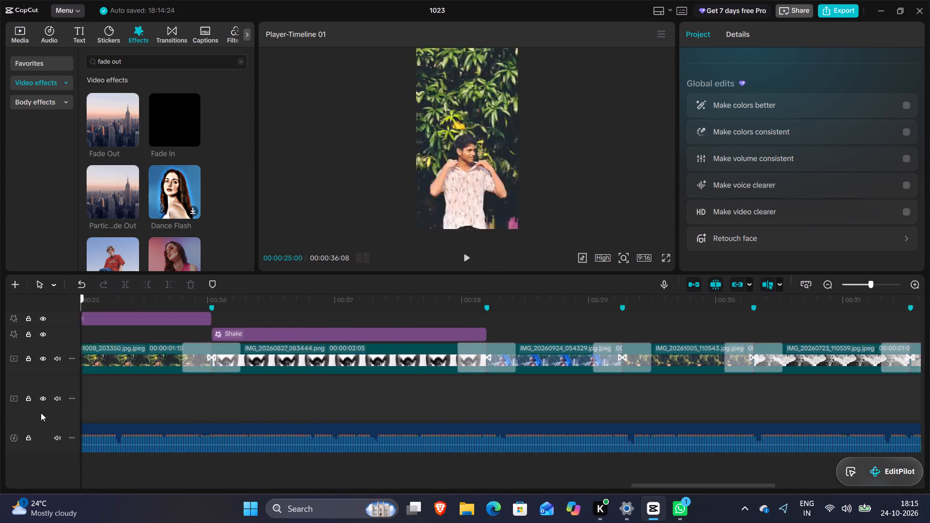
left_click_drag(41, 413, 723, 323)
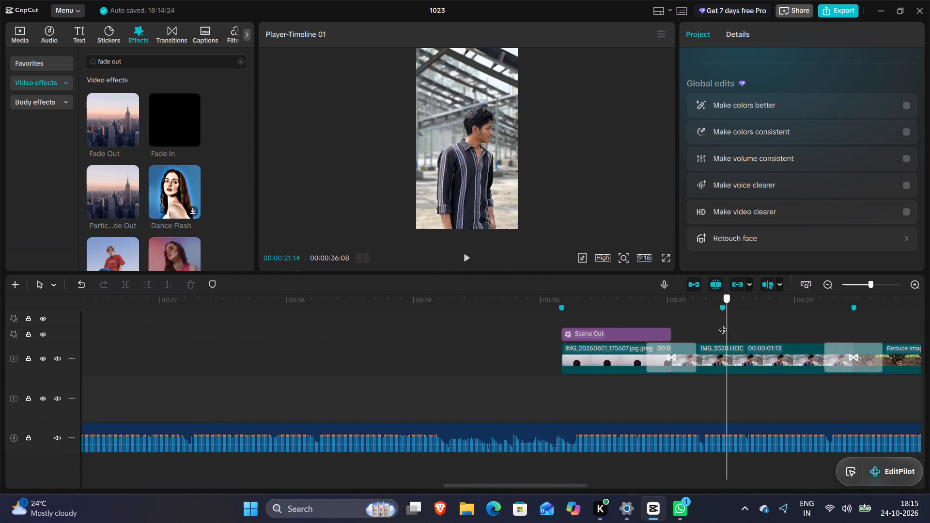
left_click_drag(723, 323, 712, 323)
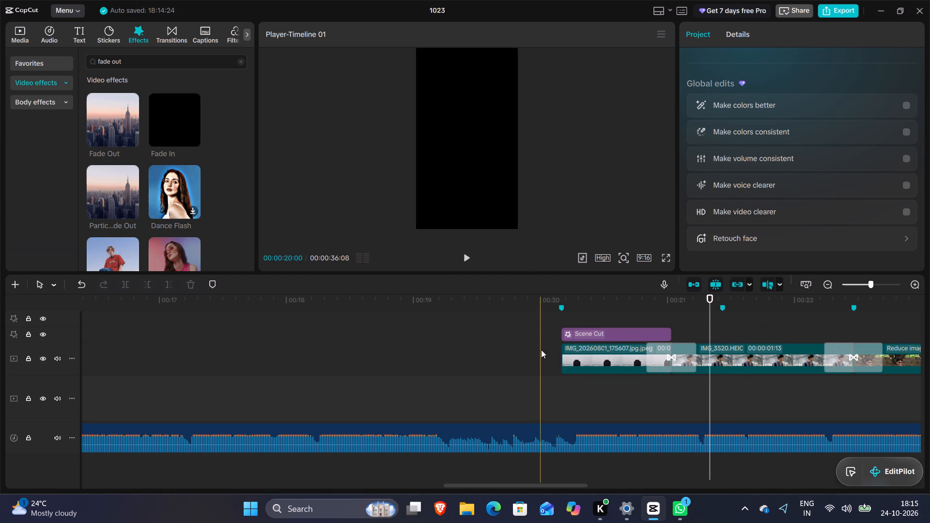
left_click(541, 350)
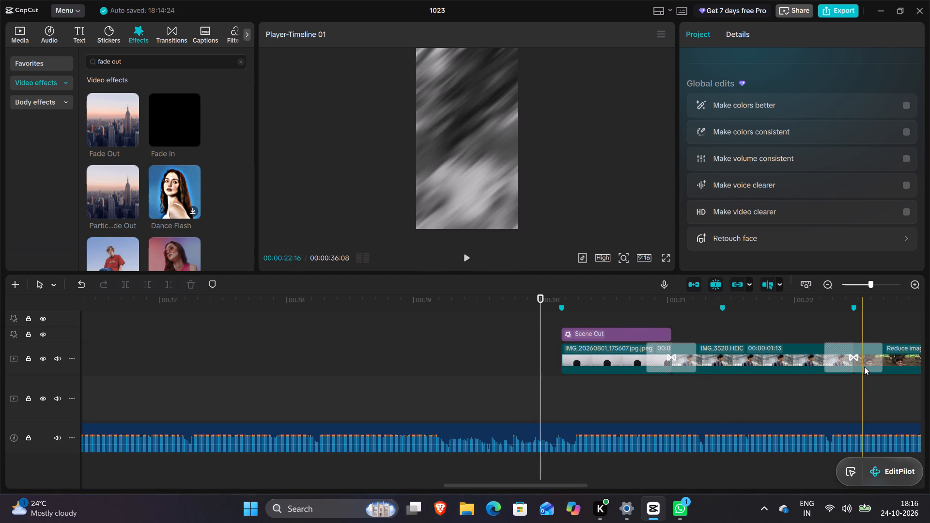
left_click(468, 262)
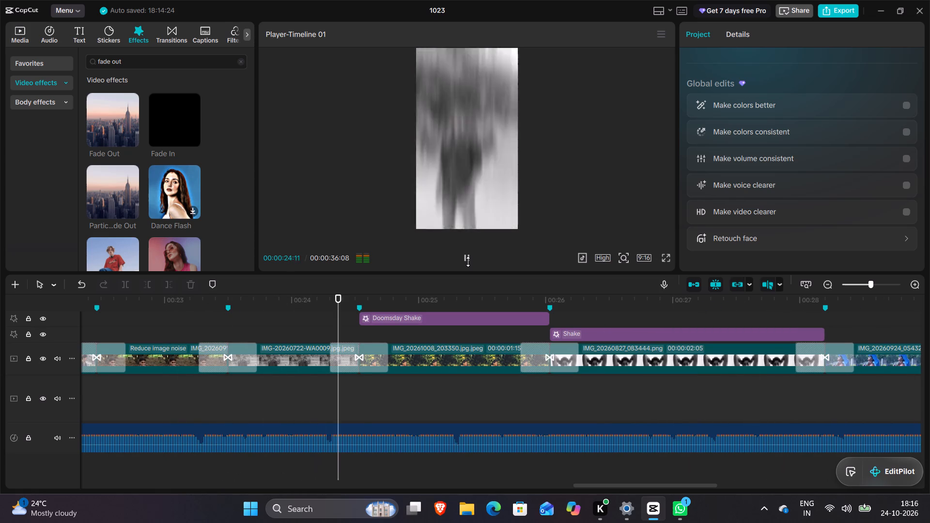
left_click(468, 261)
Watch the slideshow in full-screen preview, restarting from the beginning and skipping ahead through the black section to play the photos to the end.
left_click(231, 404)
left_click(663, 263)
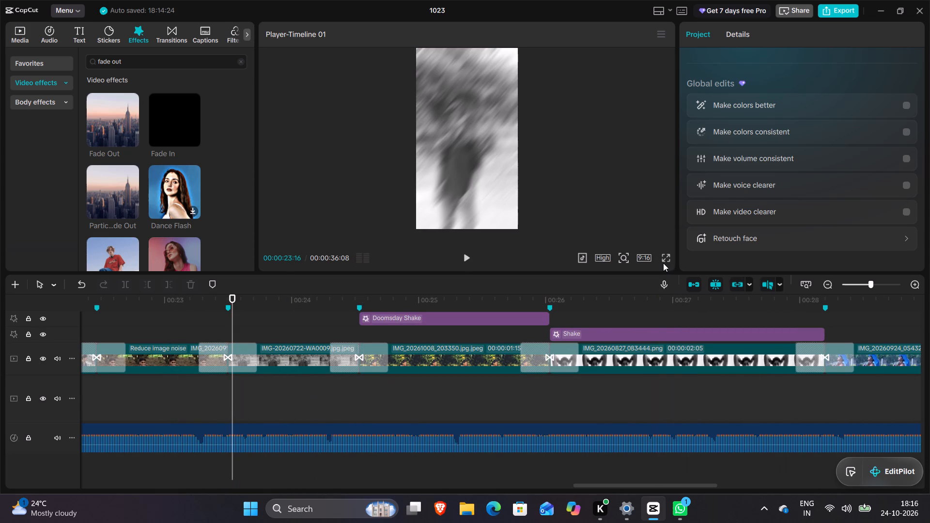
double_click(663, 262)
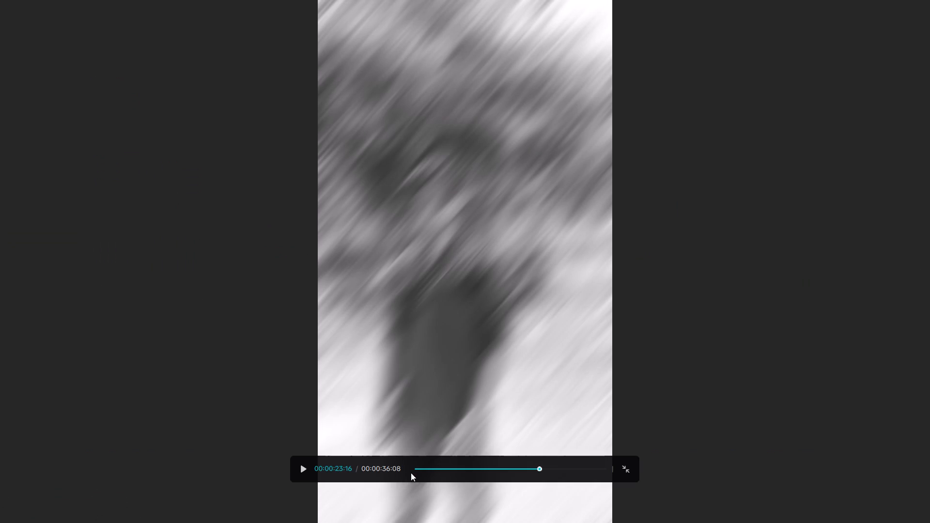
left_click_drag(425, 467, 411, 466)
left_click(304, 461)
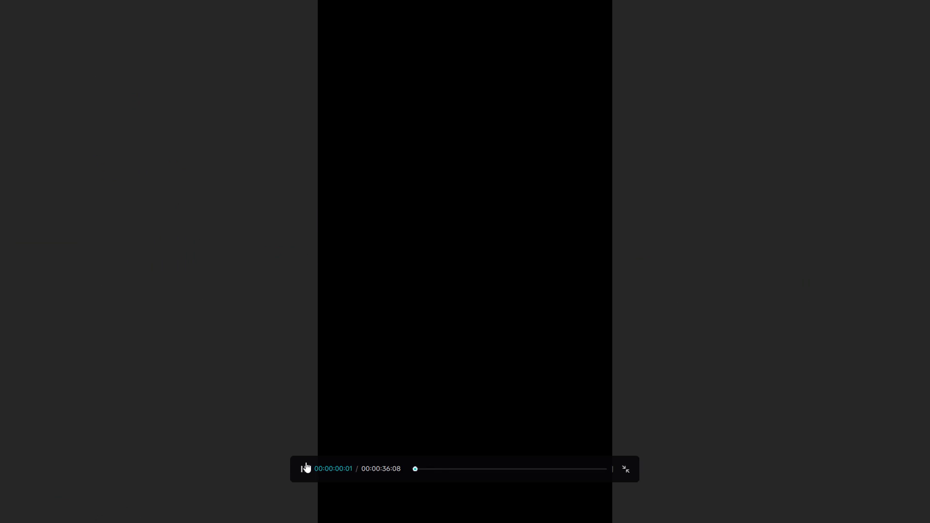
left_click(440, 471)
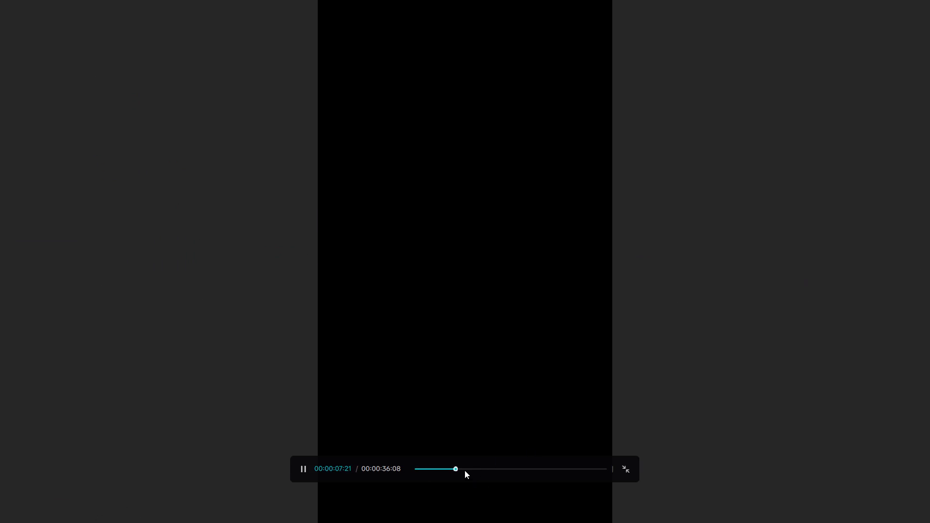
left_click(469, 470)
left_click(480, 463)
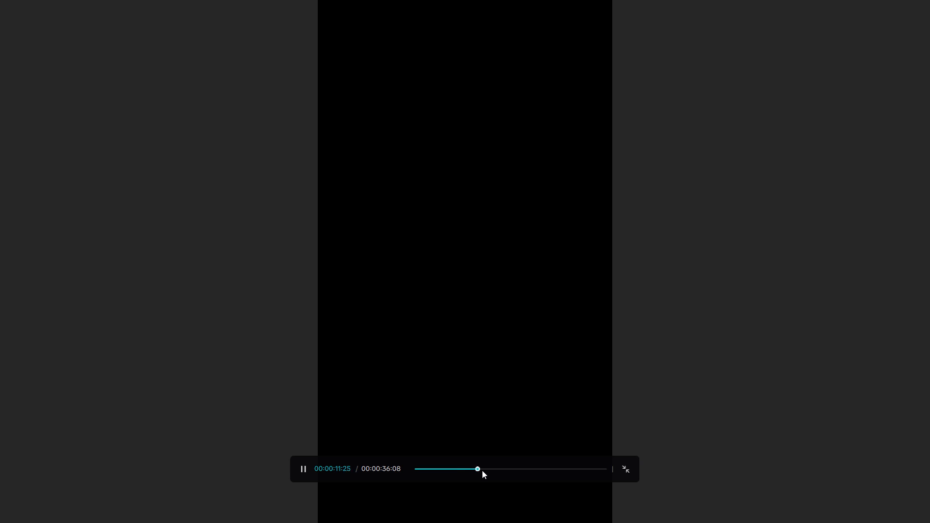
left_click(487, 468)
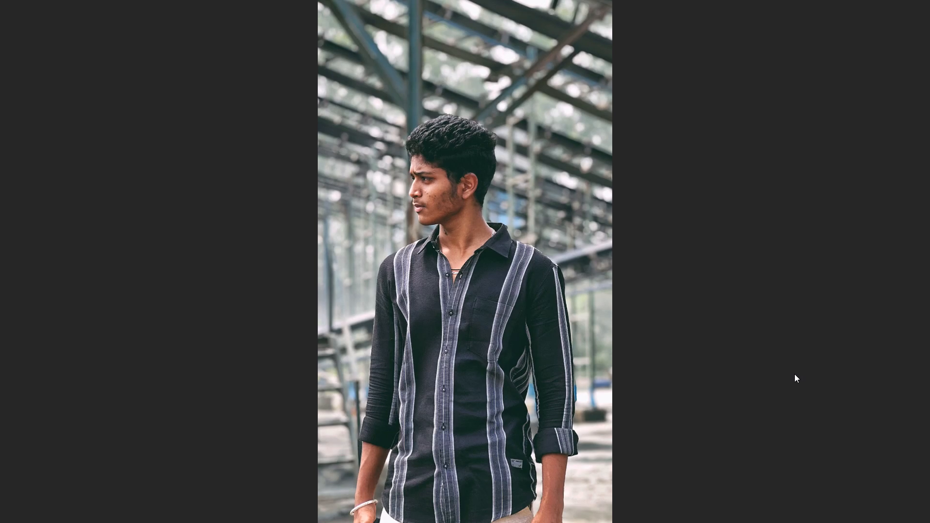
key("Escape")
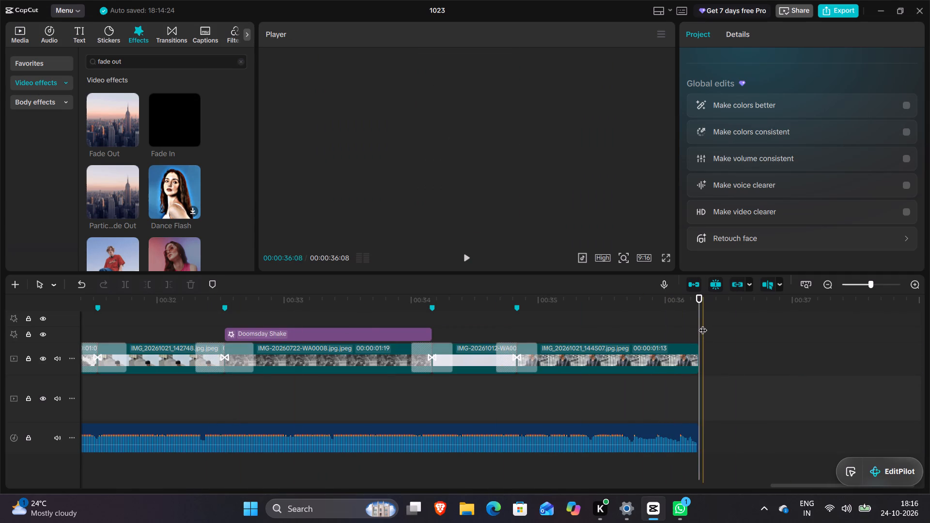
Examine the Adjust, Tracking, AI stylize and Animation options of the first photo, which starts at 00:00:20:05.
left_click_drag(702, 323, 298, 326)
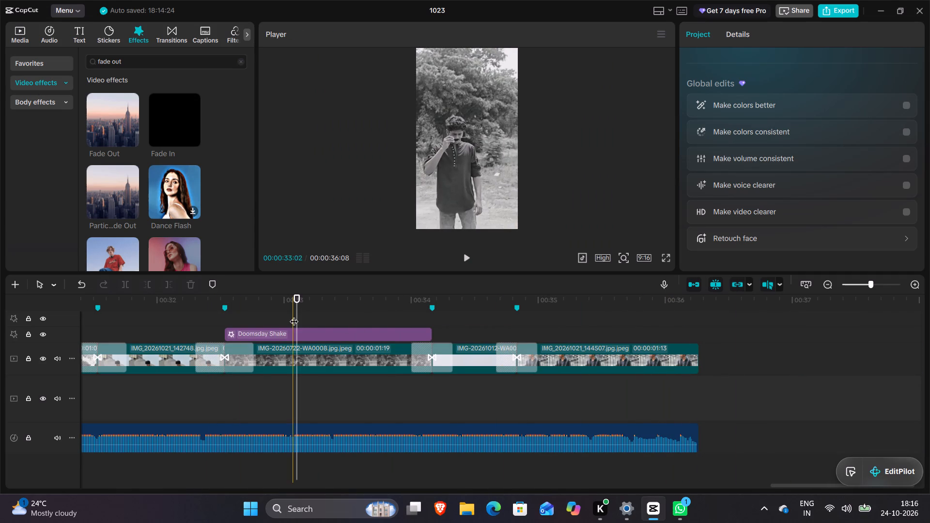
left_click_drag(295, 315, 88, 339)
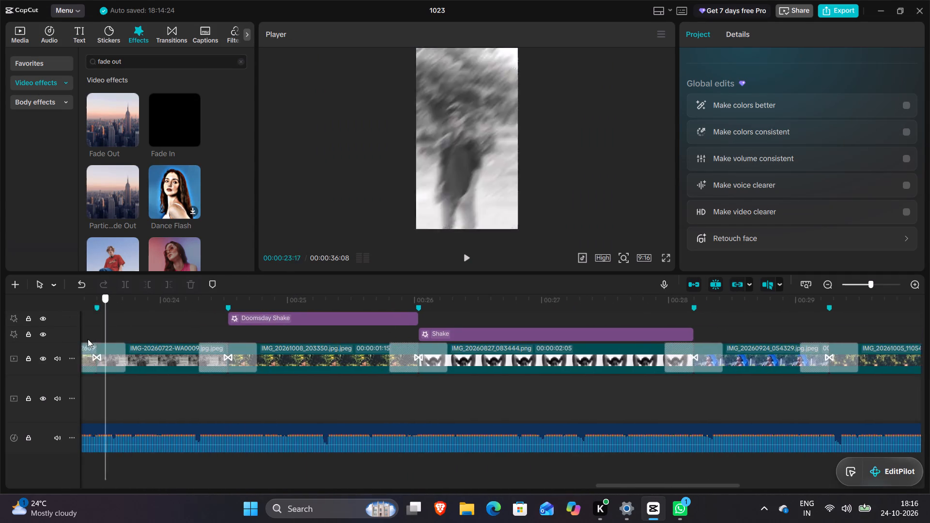
left_click_drag(88, 339, 294, 345)
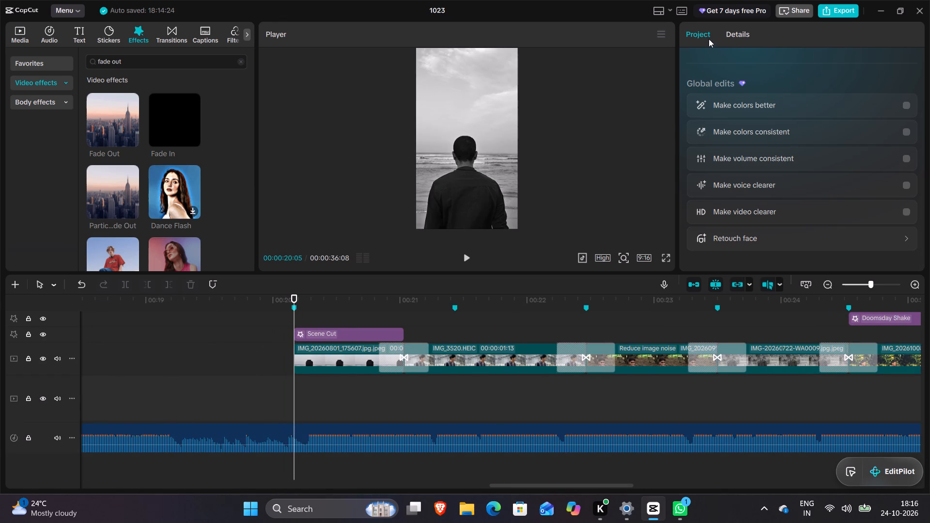
left_click(336, 370)
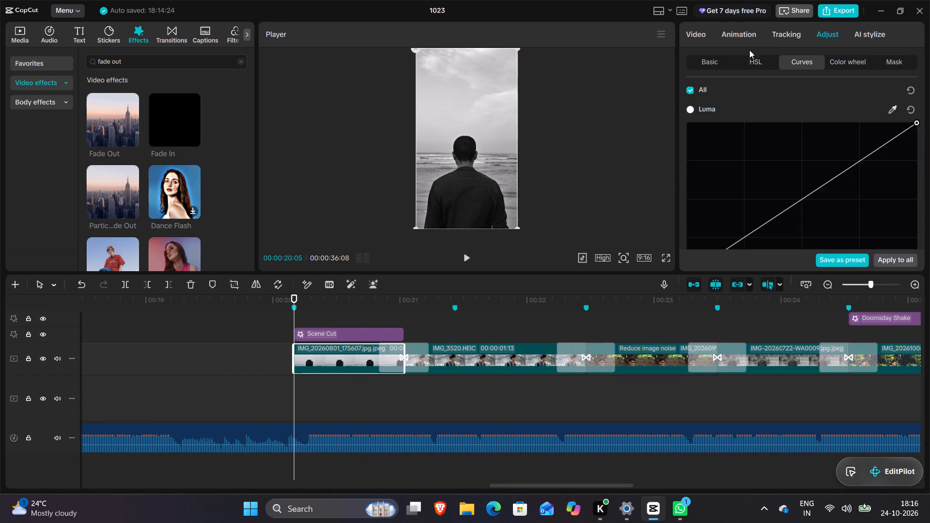
left_click(690, 32)
left_click(815, 31)
left_click(784, 36)
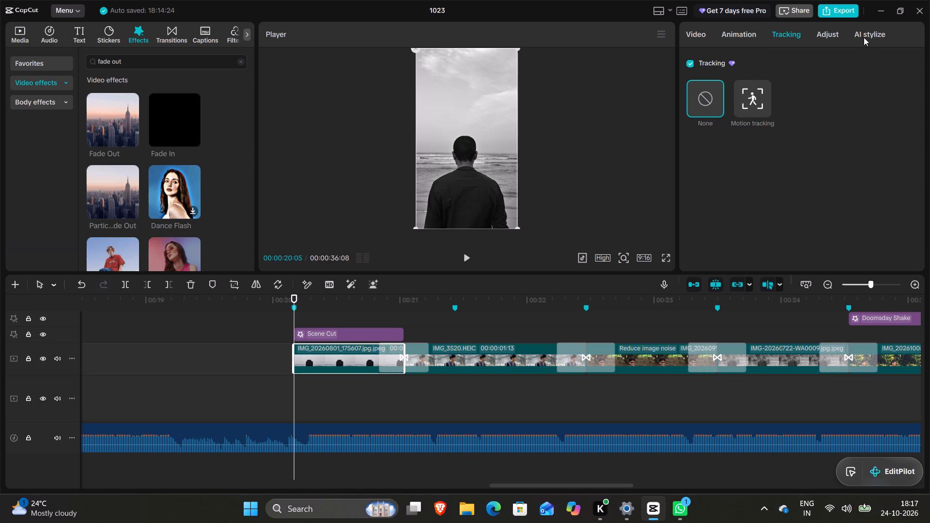
left_click(865, 33)
left_click(733, 41)
left_click(793, 31)
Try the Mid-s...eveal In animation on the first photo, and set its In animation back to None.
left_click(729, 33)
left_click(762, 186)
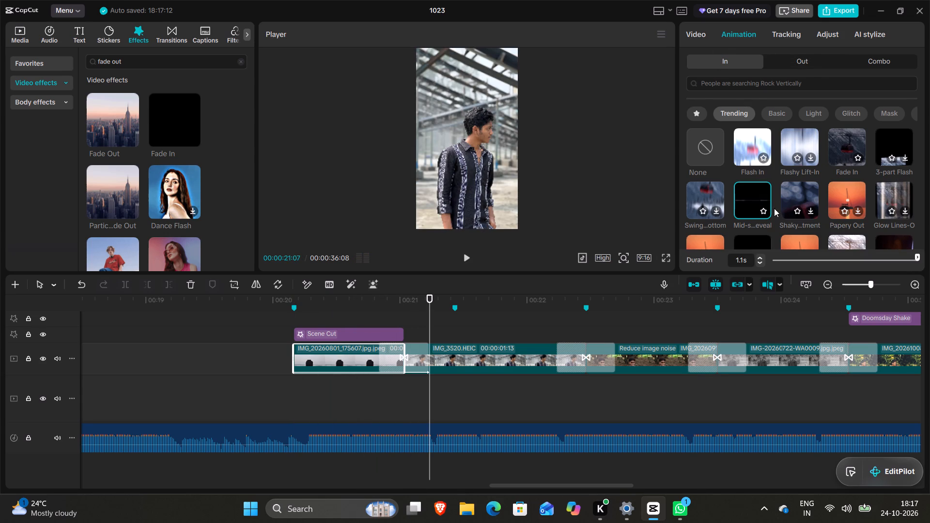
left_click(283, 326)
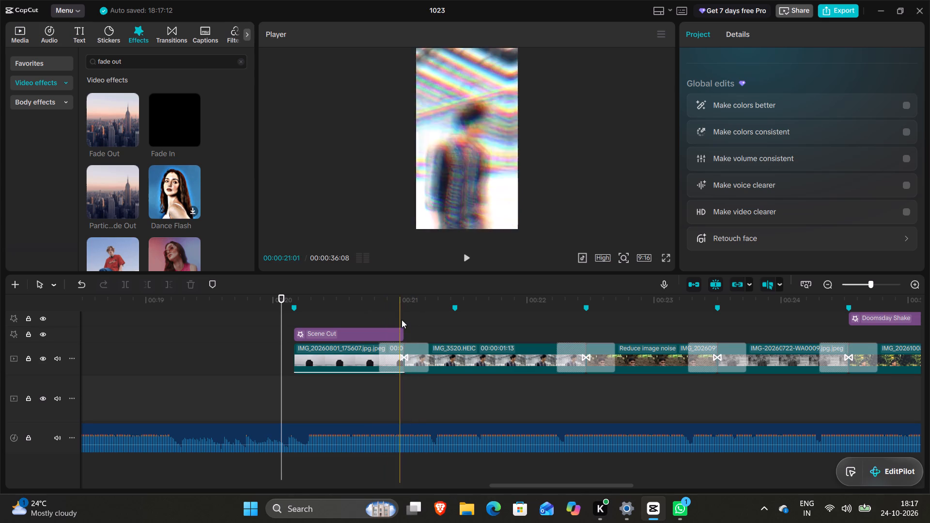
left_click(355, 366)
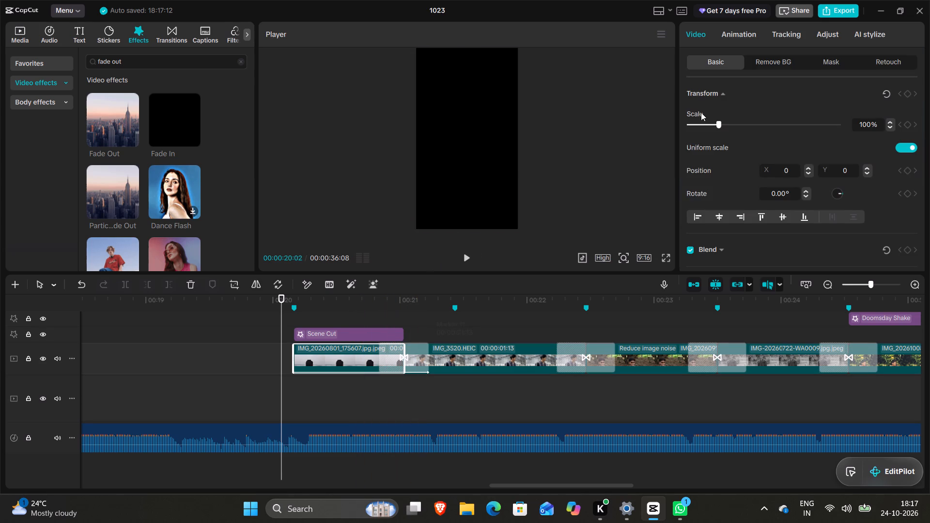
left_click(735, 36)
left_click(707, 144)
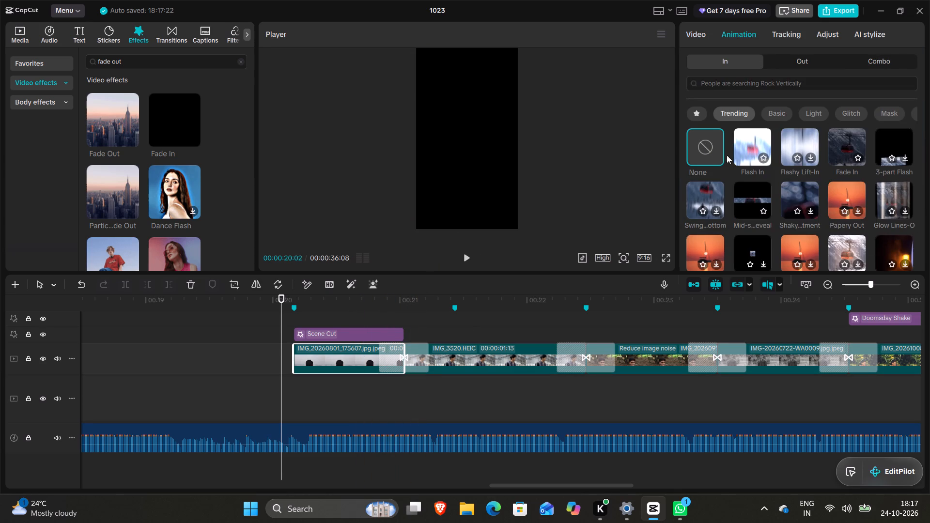
Apply the Fade Out animation from the Out set to the last photo, IMG_20261021_144507.
left_click(801, 54)
left_click(804, 61)
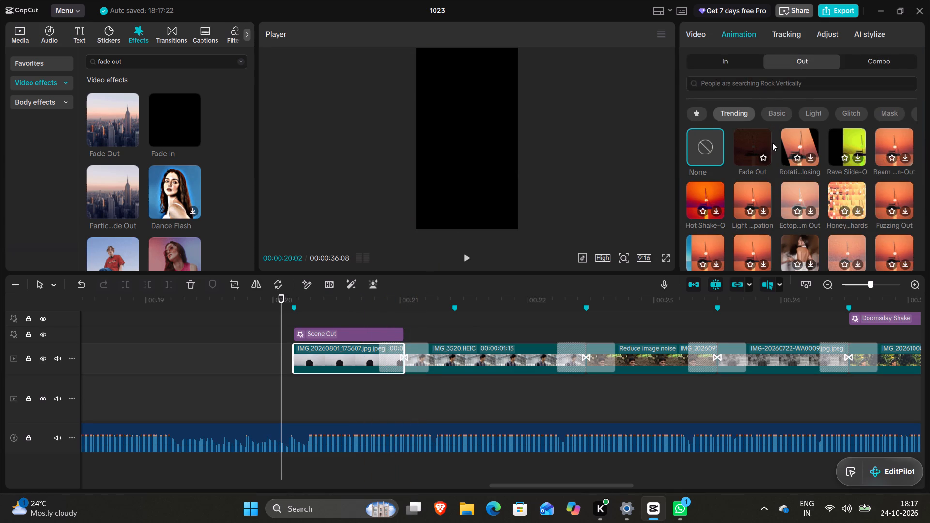
left_click(786, 321)
left_click_drag(787, 321, 929, 331)
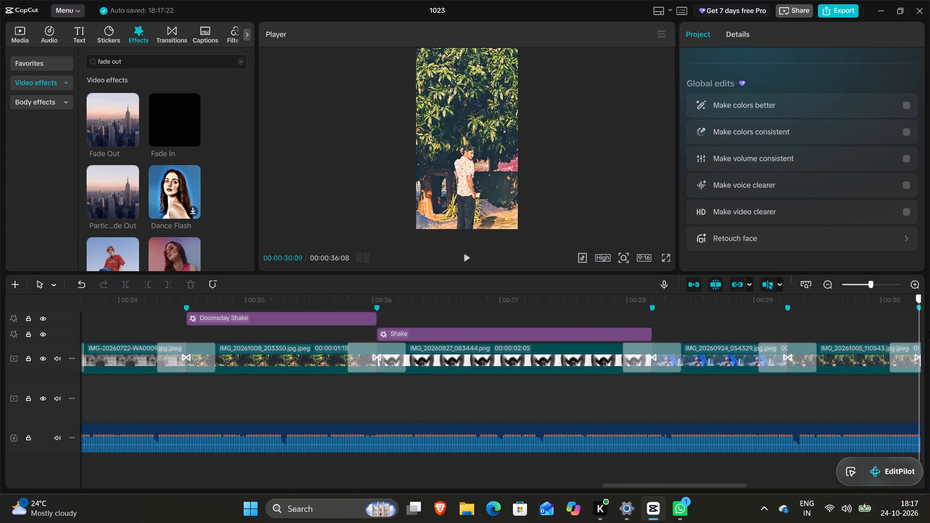
left_click_drag(929, 331, 676, 335)
left_click(633, 349)
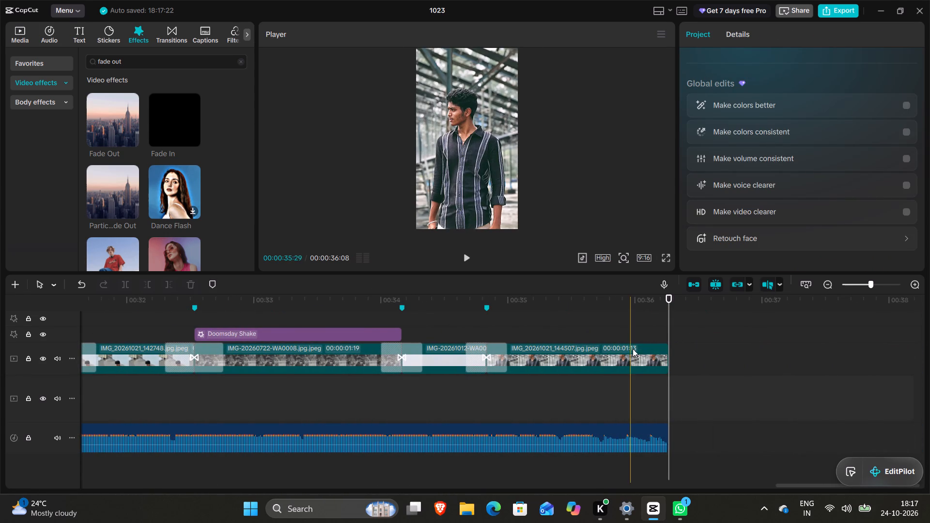
left_click(743, 34)
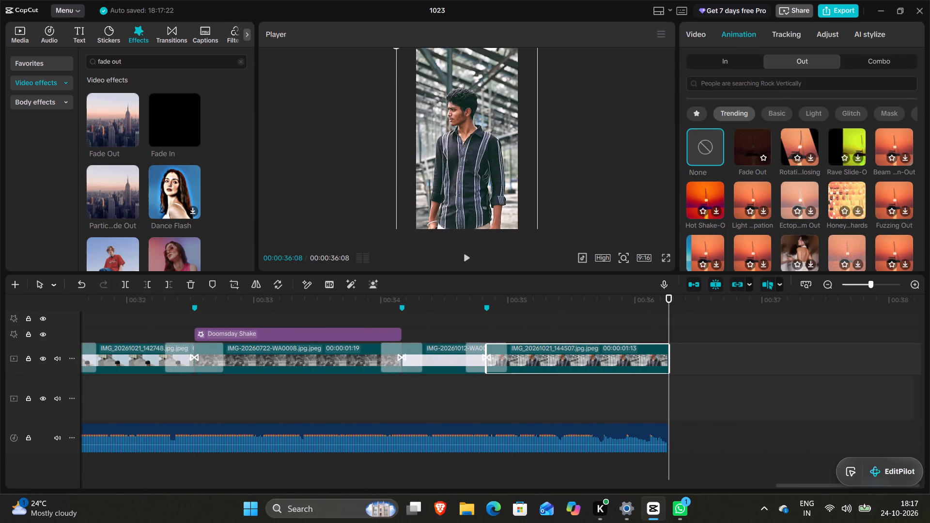
left_click(753, 143)
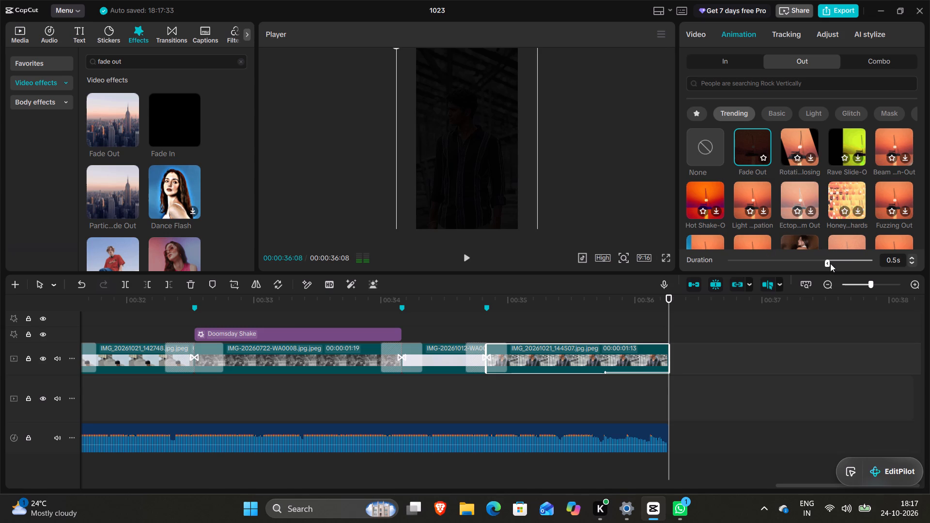
Lengthen the last photo's Fade Out animation to a duration of 1.6 s.
left_click_drag(828, 264, 712, 273)
left_click_drag(712, 273, 676, 278)
left_click_drag(728, 266, 729, 266)
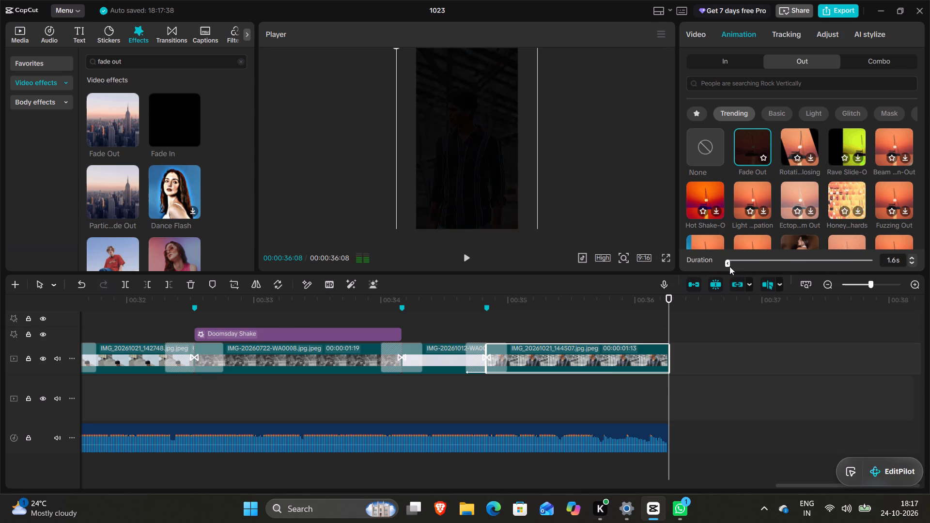
Shorten the Fade Out animation on the last photo, IMG_20261021_144507, to a duration of 1.2 s.
left_click_drag(729, 266, 767, 272)
left_click_drag(768, 271, 775, 271)
left_click_drag(763, 266, 783, 267)
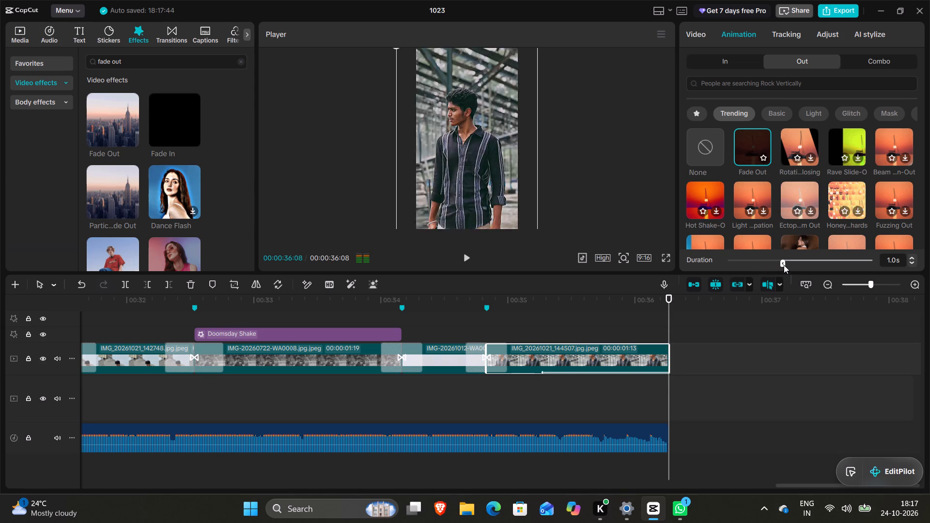
left_click_drag(784, 264, 794, 266)
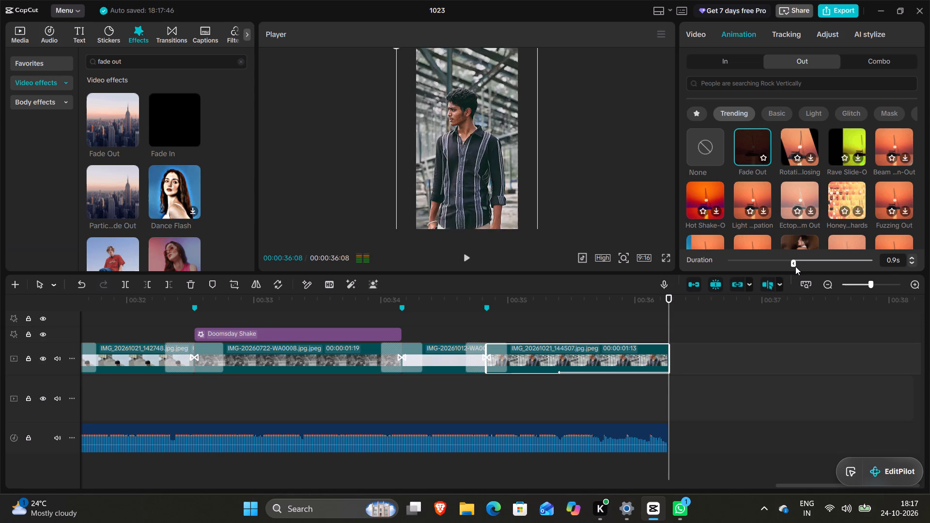
left_click_drag(795, 265, 806, 266)
left_click(808, 266)
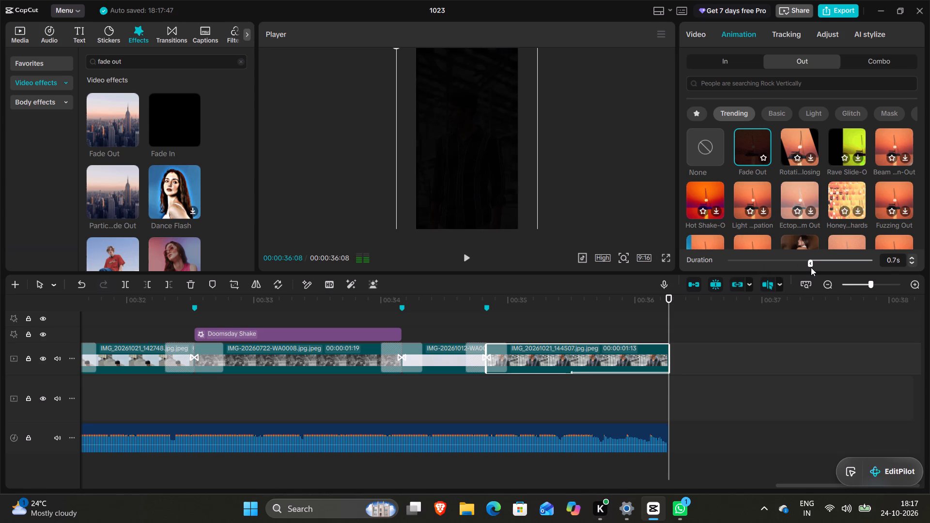
left_click_drag(814, 266, 800, 264)
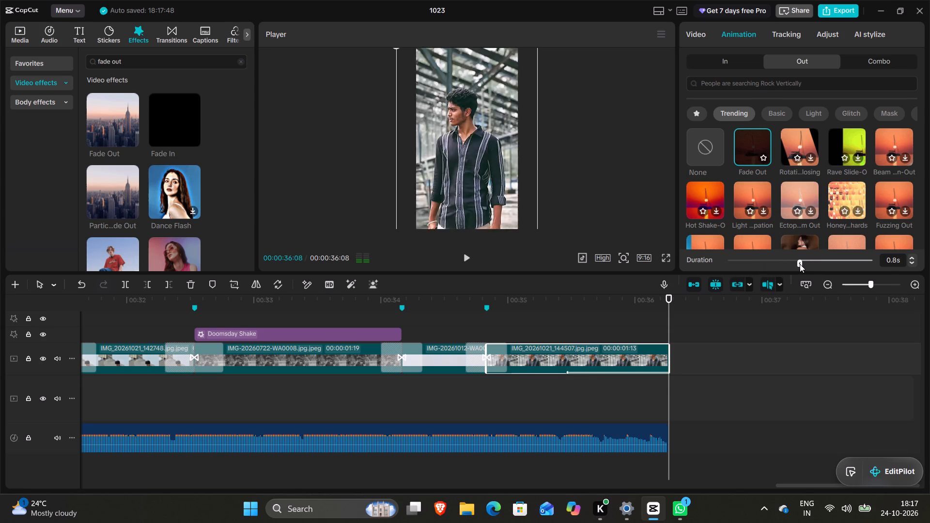
left_click_drag(799, 263, 783, 261)
left_click_drag(783, 261, 764, 260)
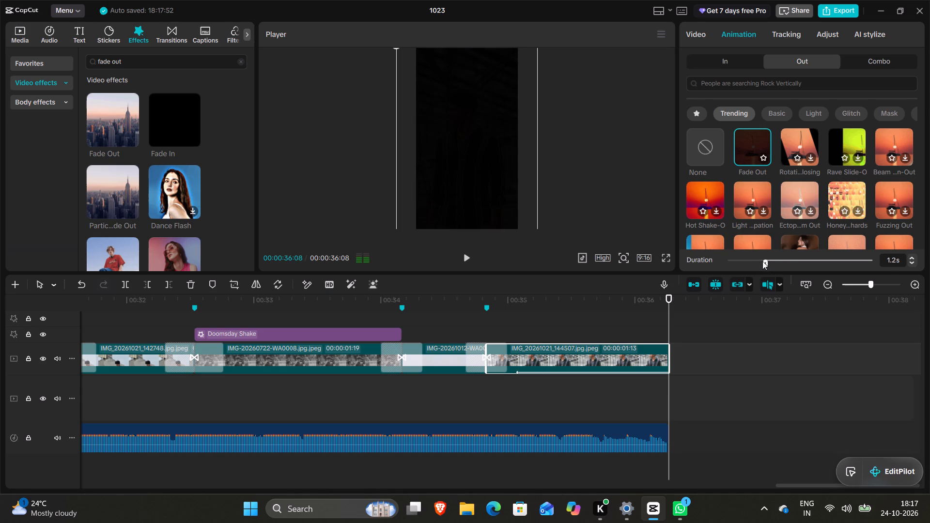
left_click(765, 262)
left_click(628, 210)
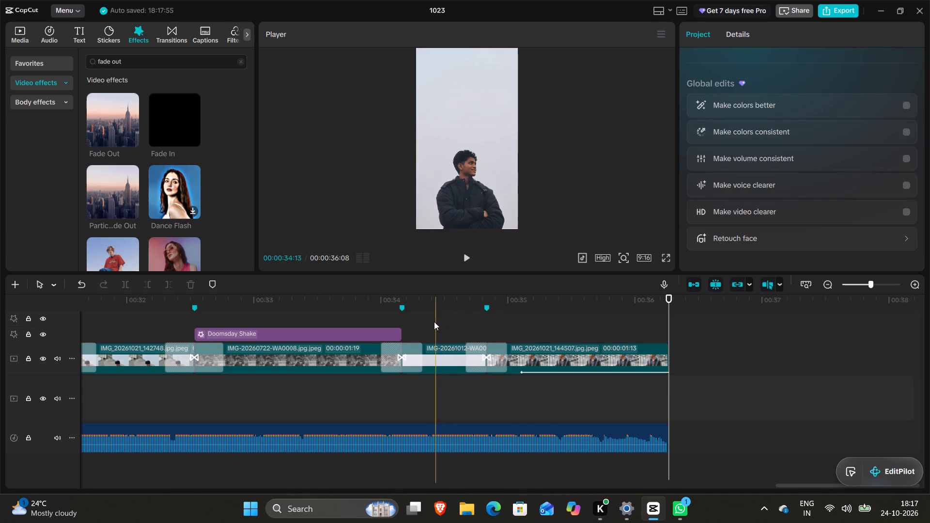
Play back the closing photos, starting from about 00:00:34:13 and again from 00:00:32:10, to check the fade-out.
left_click(434, 322)
left_click(470, 264)
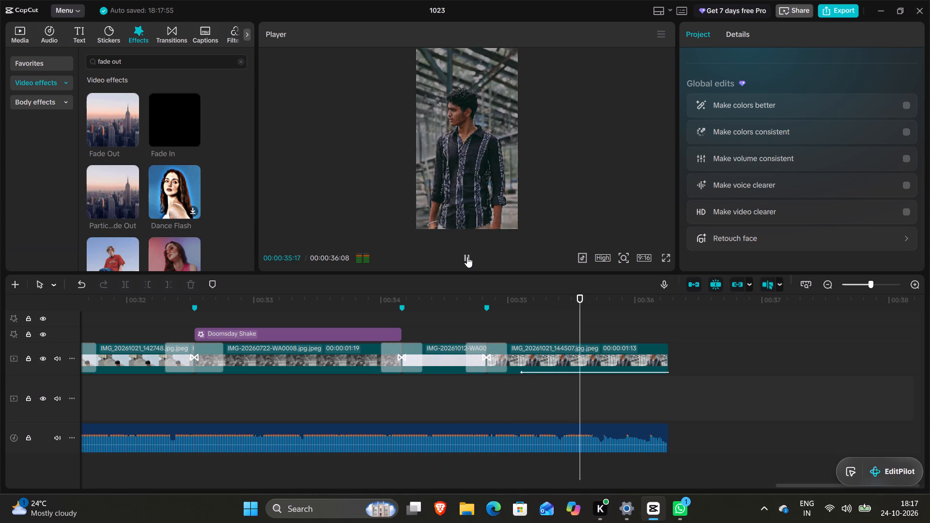
left_click(168, 322)
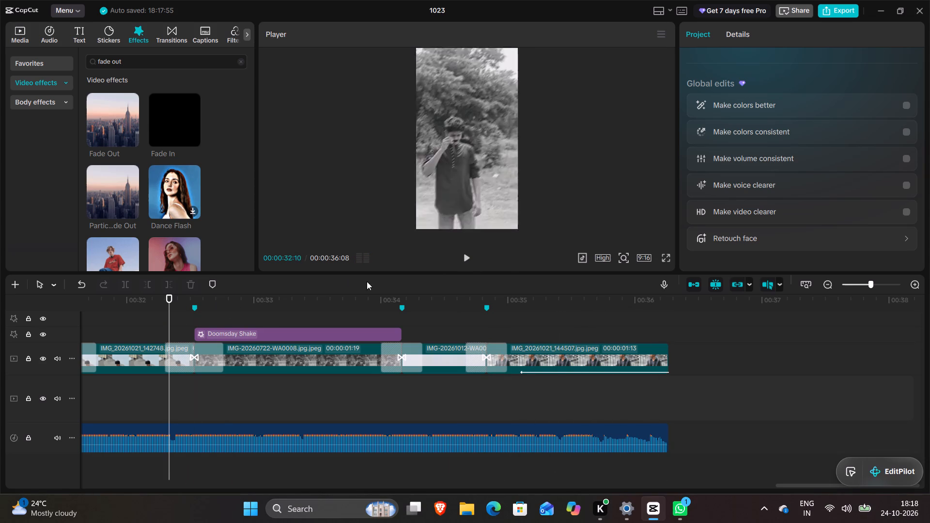
double_click(476, 260)
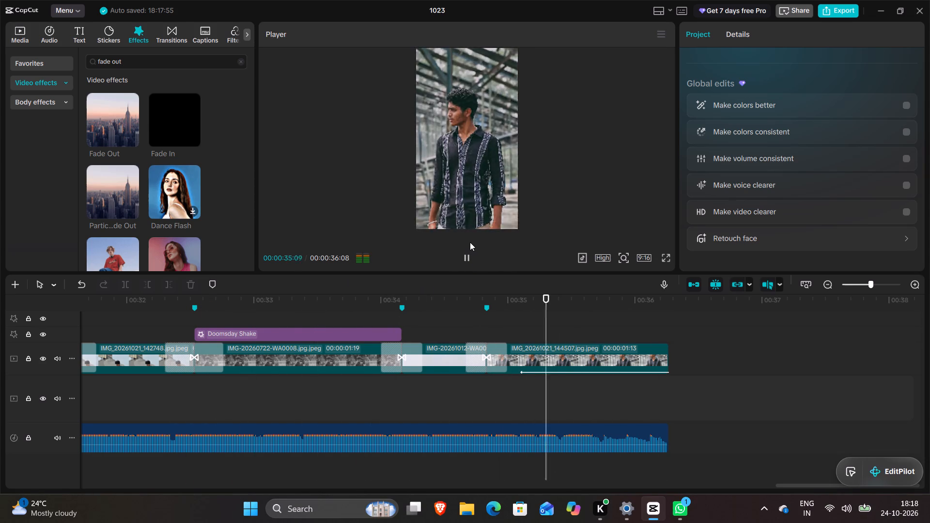
Play the slideshow from the start of the first photo at 00:00:20:05.
left_click(256, 386)
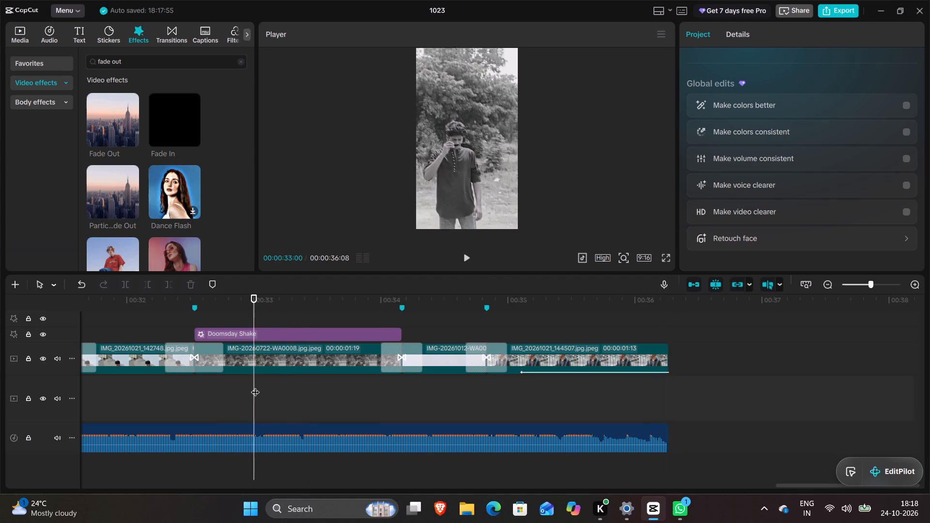
left_click_drag(255, 386, 542, 391)
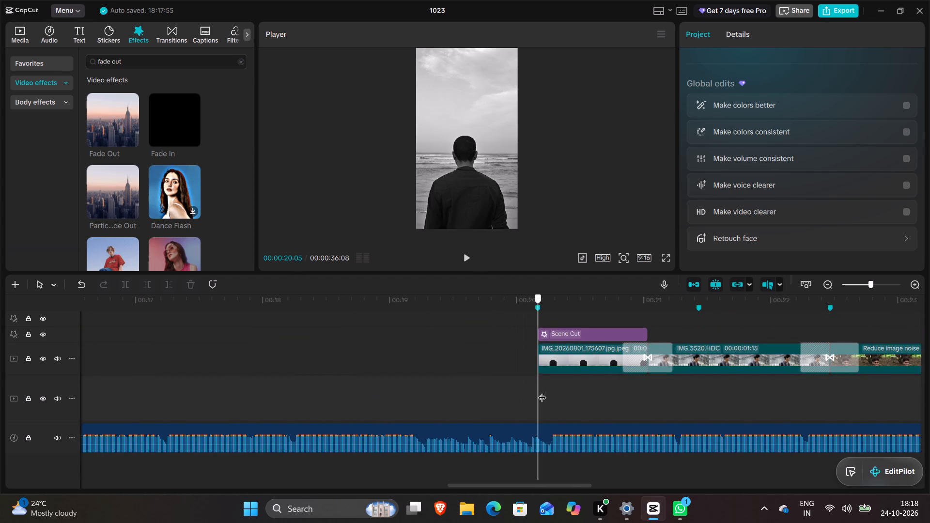
left_click_drag(542, 391, 535, 389)
left_click(473, 261)
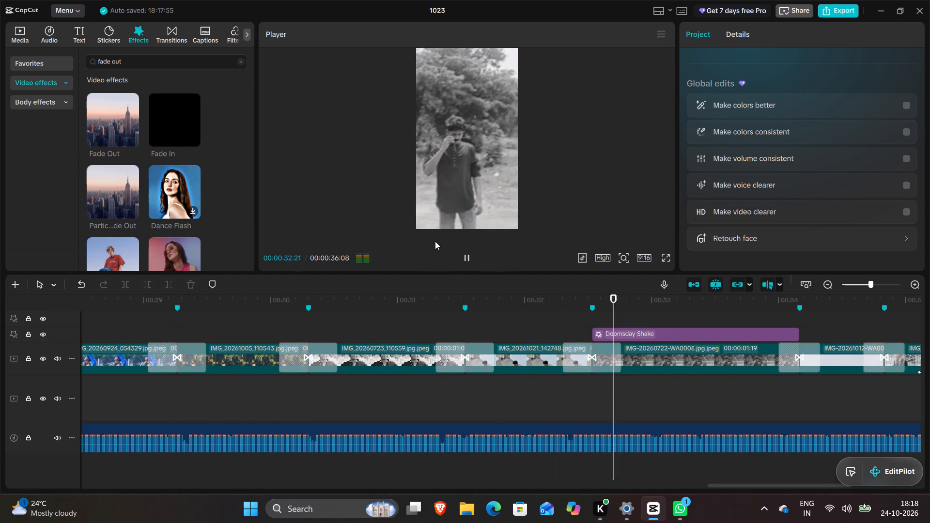
Review the slideshow full screen, playing from before the first photo through the closing fade-out, and return to the editor.
left_click(663, 259)
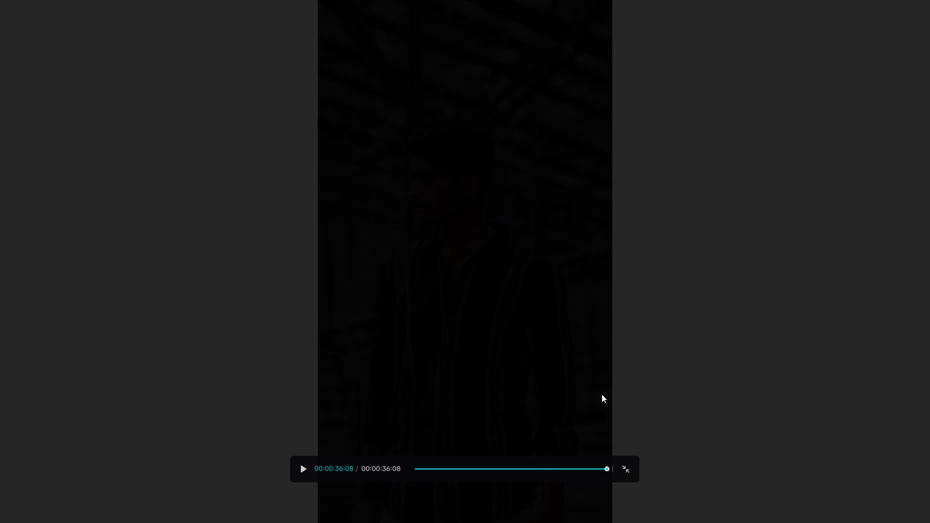
left_click(512, 468)
left_click_drag(509, 468, 500, 467)
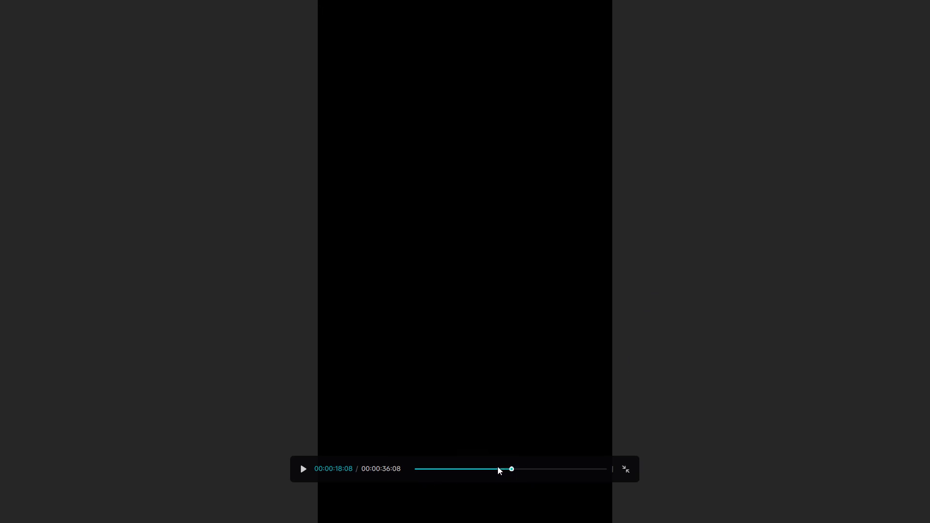
left_click(497, 466)
left_click(301, 463)
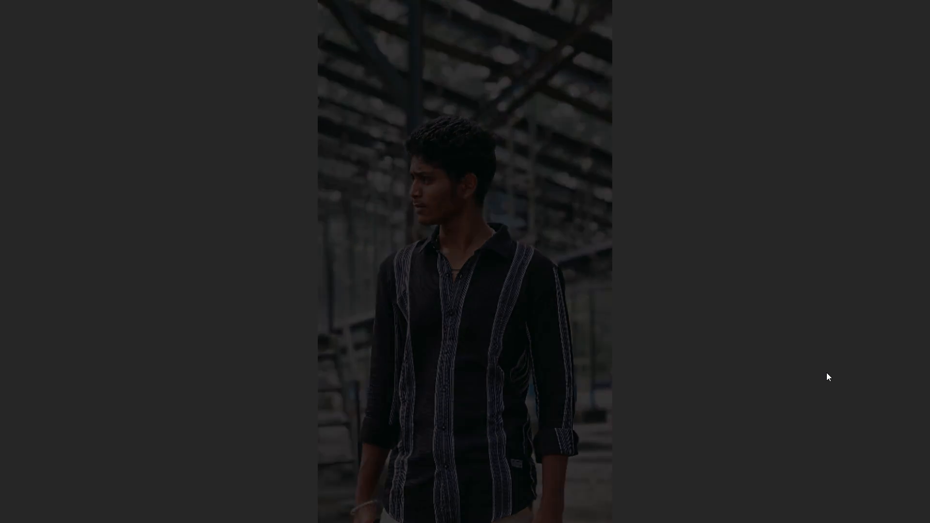
key("Escape")
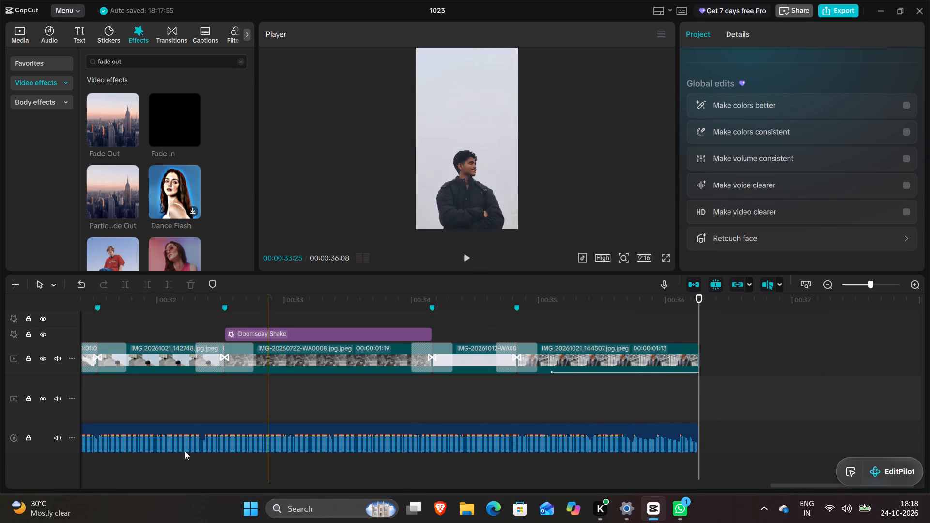
Move the playhead back to the start of the first photo, IMG_20260801_175607, at 00:00:20:05.
left_click_drag(284, 392, 156, 409)
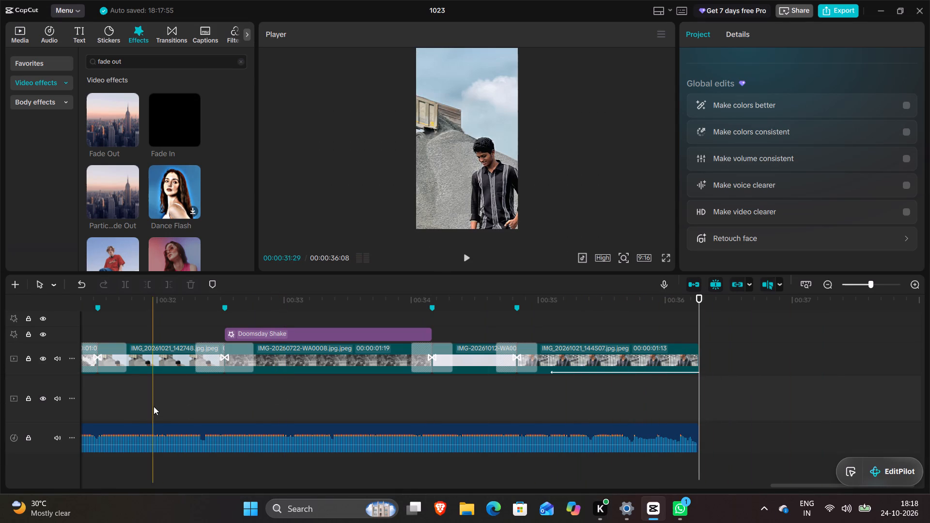
left_click(154, 406)
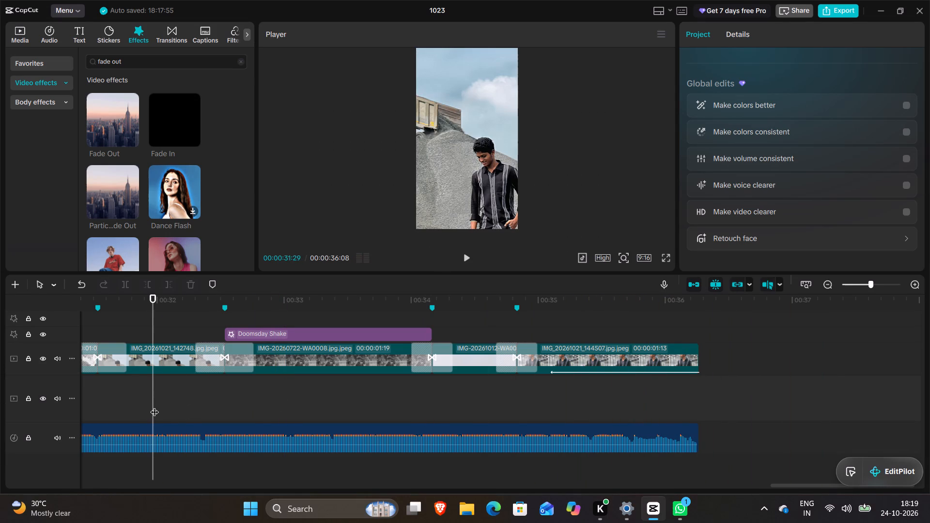
left_click(155, 406)
left_click_drag(155, 406, 69, 399)
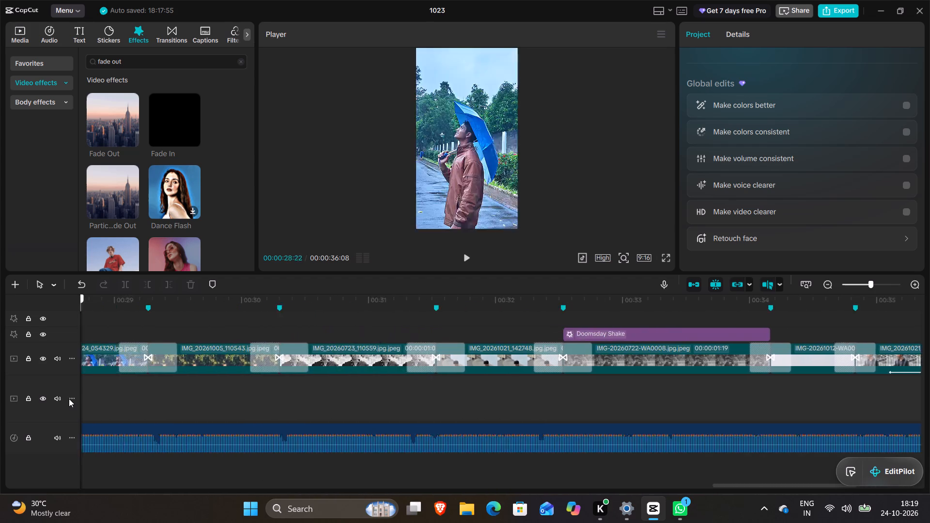
left_click_drag(69, 399, 66, 398)
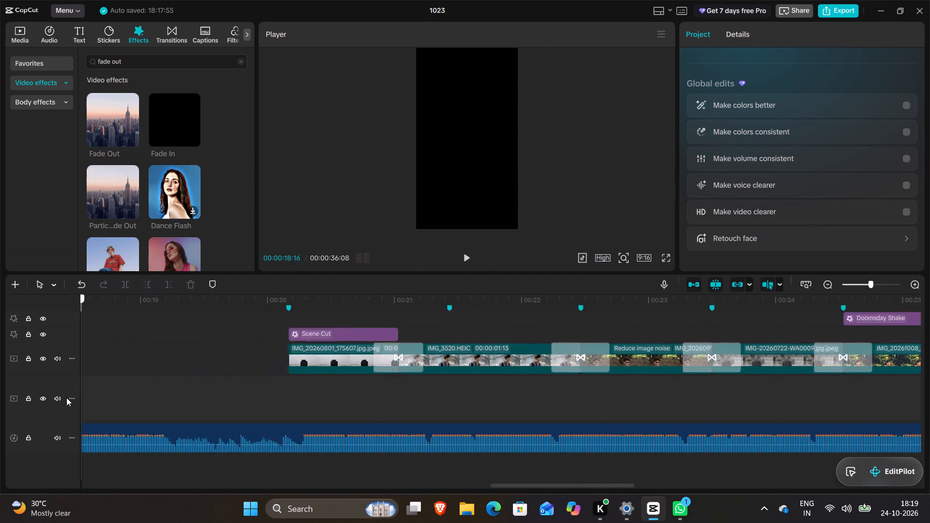
left_click_drag(66, 398, 478, 345)
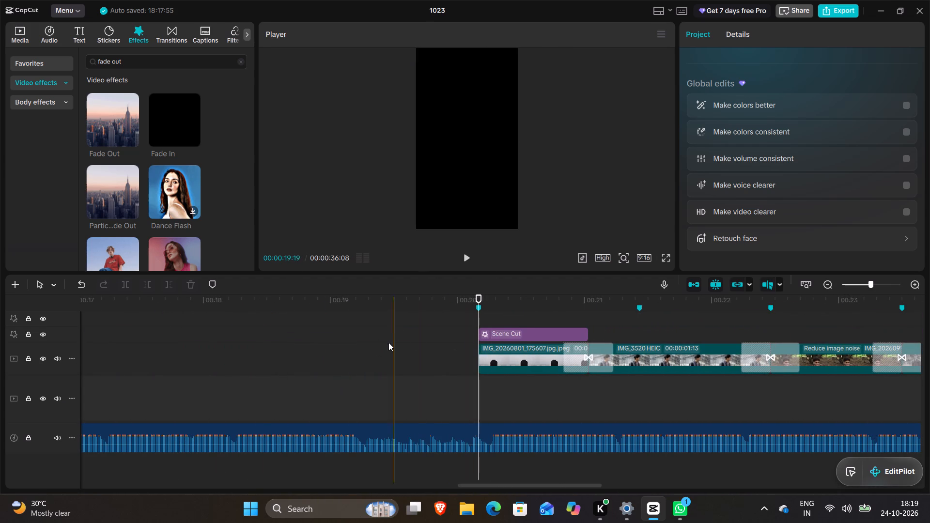
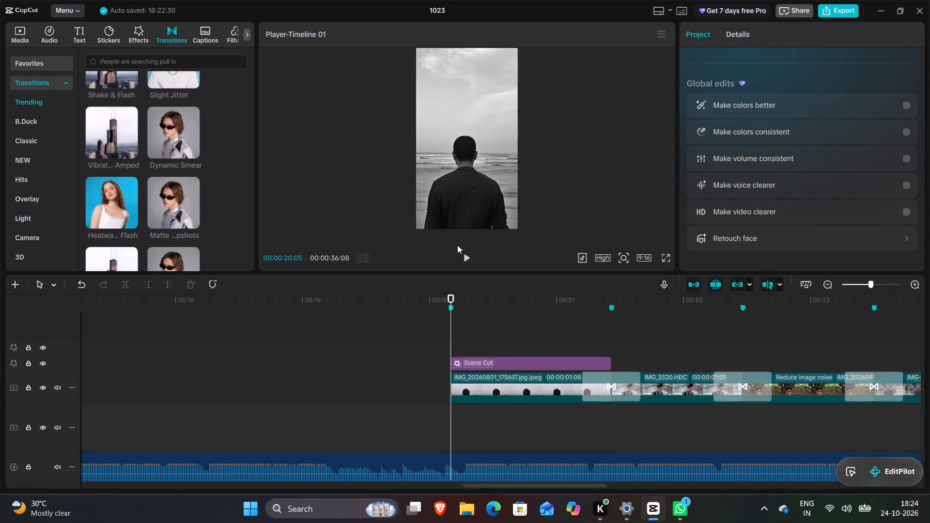
Play the first photo's opening twice from 00:00:20:05 to check the Scene Cut effect, returning the playhead to that point.
left_click(471, 257)
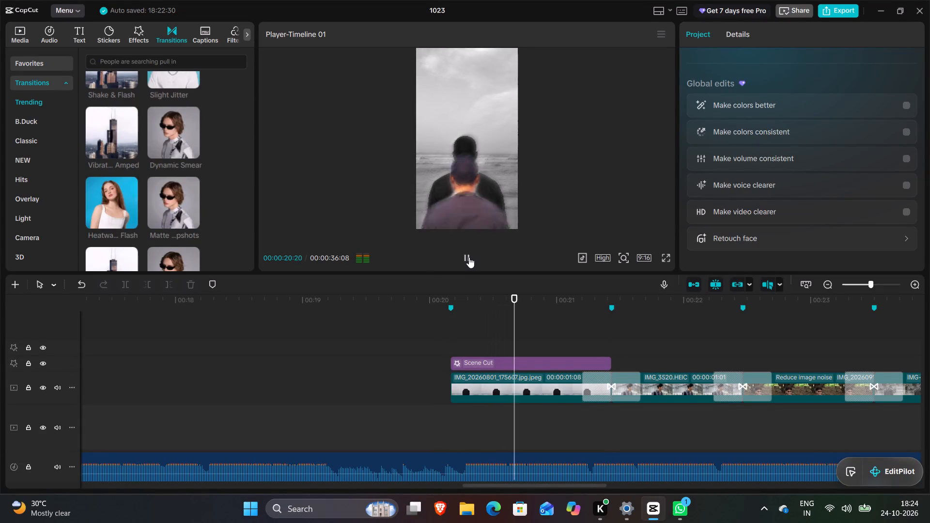
left_click(465, 256)
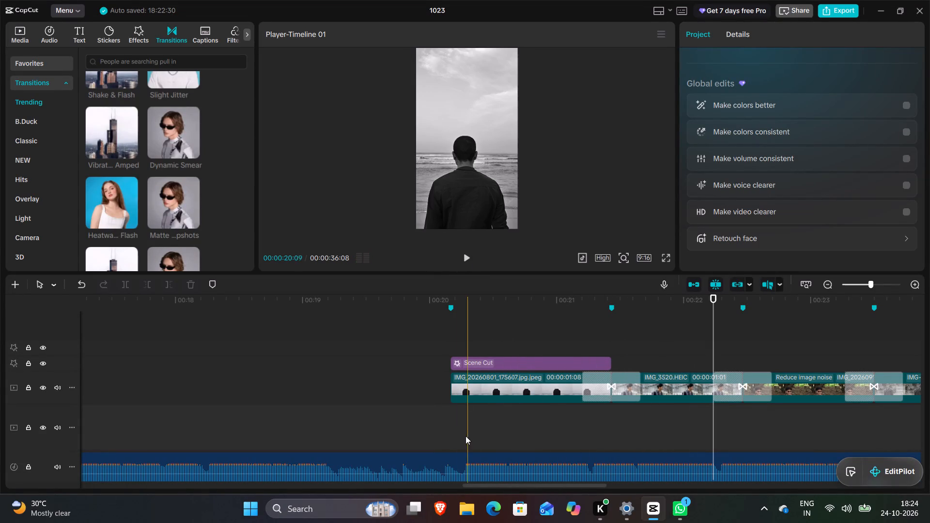
left_click(449, 431)
left_click(464, 268)
left_click(465, 257)
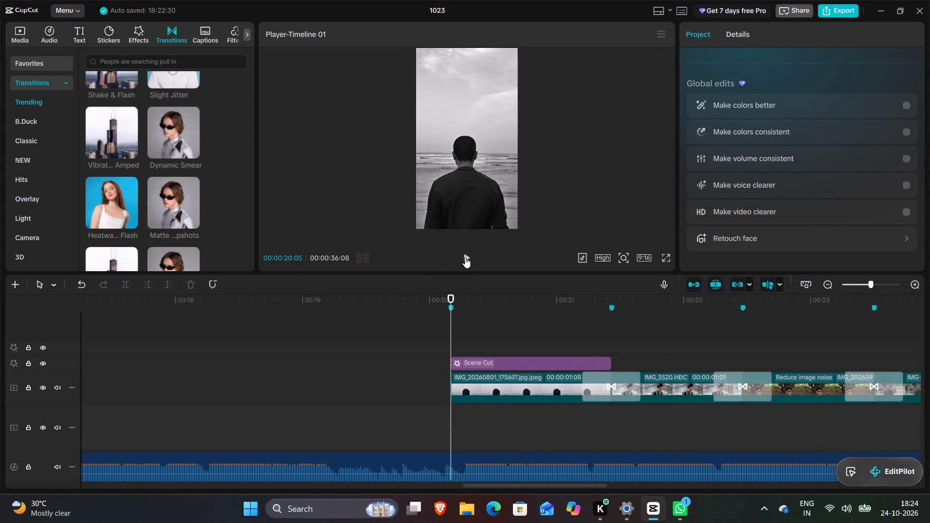
left_click(464, 256)
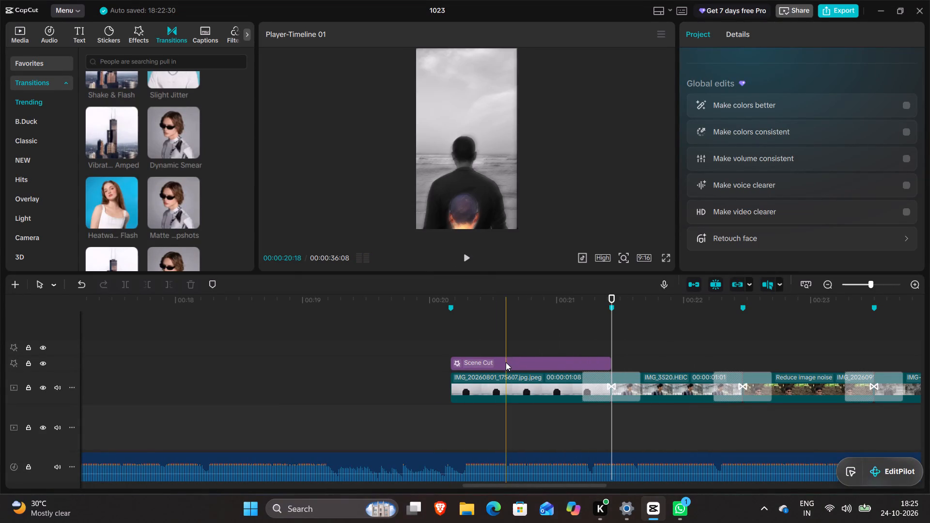
left_click(507, 363)
left_click(441, 354)
left_click_drag(442, 351, 450, 352)
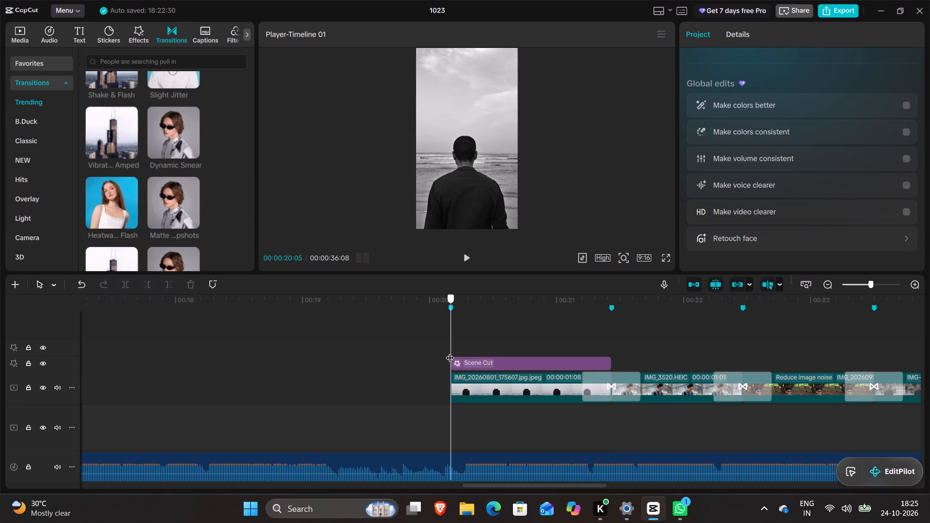
left_click_drag(450, 352, 451, 352)
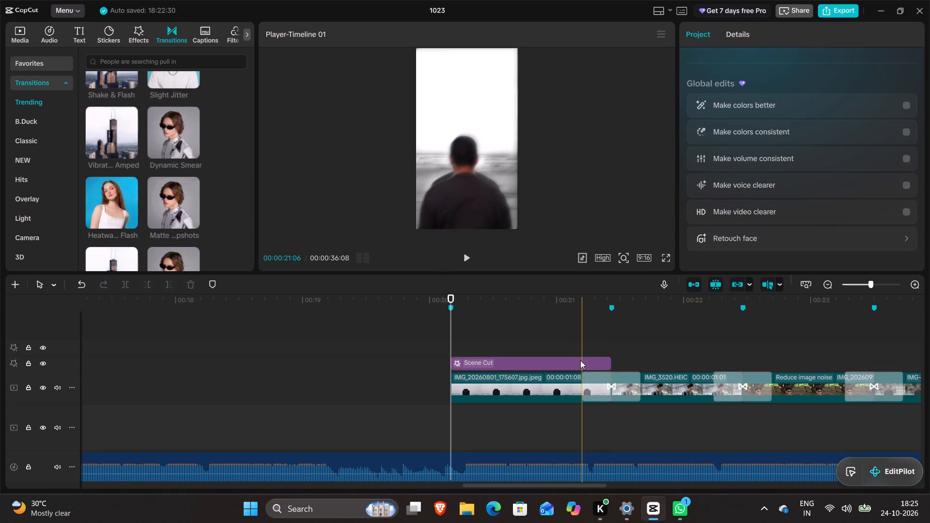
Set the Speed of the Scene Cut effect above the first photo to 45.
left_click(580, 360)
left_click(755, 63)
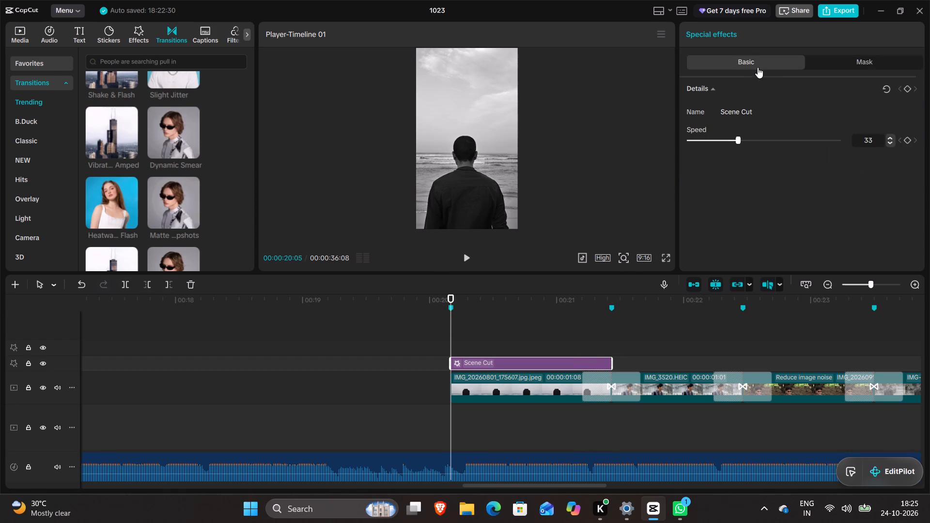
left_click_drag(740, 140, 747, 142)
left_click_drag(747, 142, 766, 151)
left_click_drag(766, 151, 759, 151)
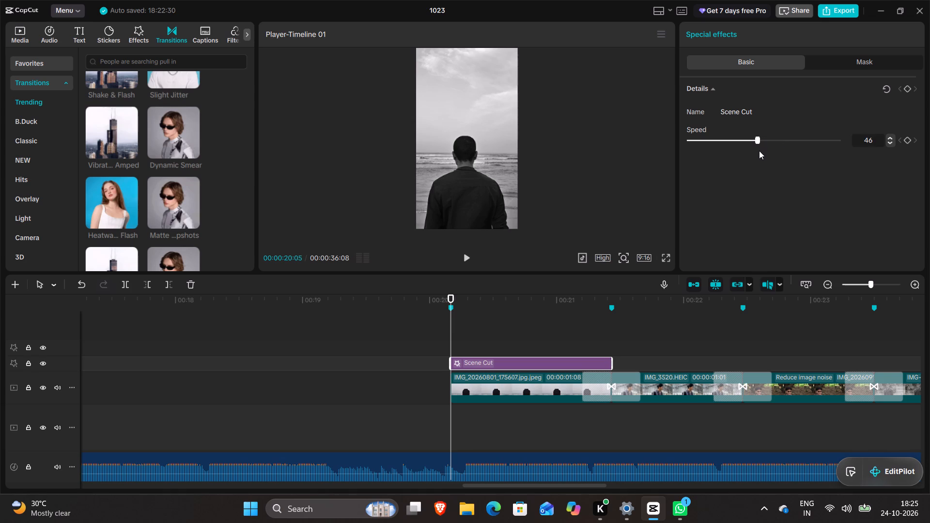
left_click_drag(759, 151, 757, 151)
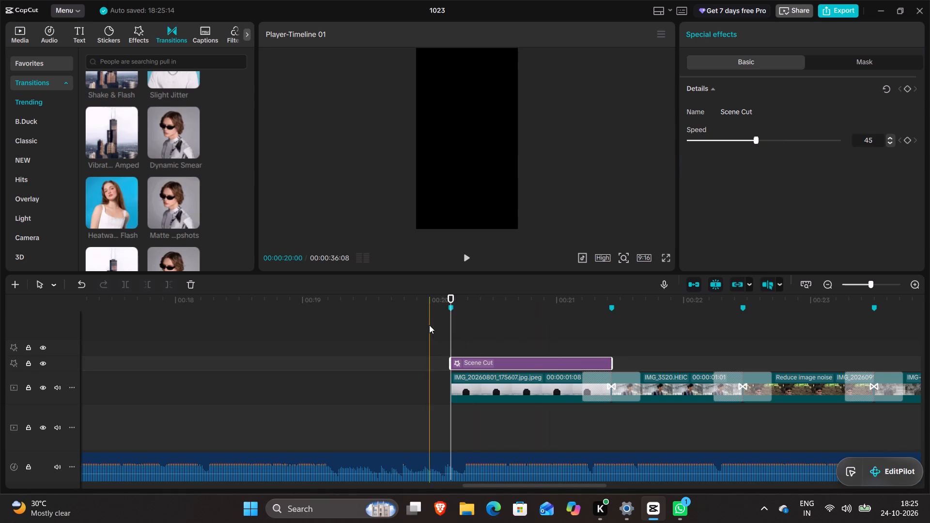
Play from about 00:00:20:00 to check the Scene Cut effect, then return the playhead to just before the first photo.
left_click(429, 325)
left_click(471, 261)
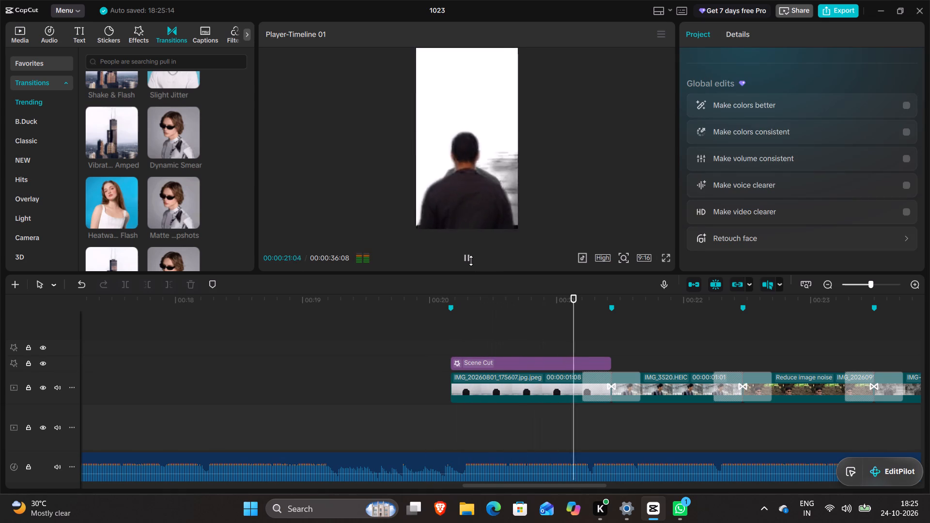
left_click(471, 261)
left_click(427, 364)
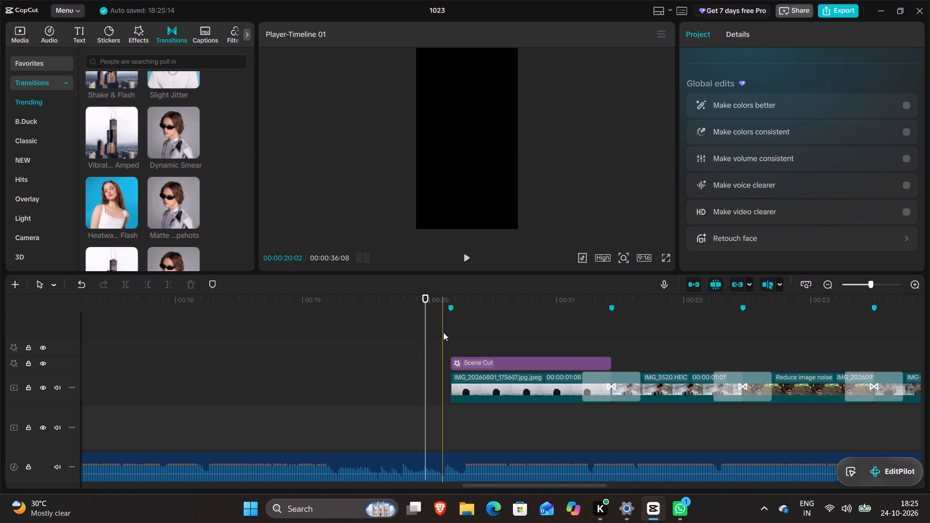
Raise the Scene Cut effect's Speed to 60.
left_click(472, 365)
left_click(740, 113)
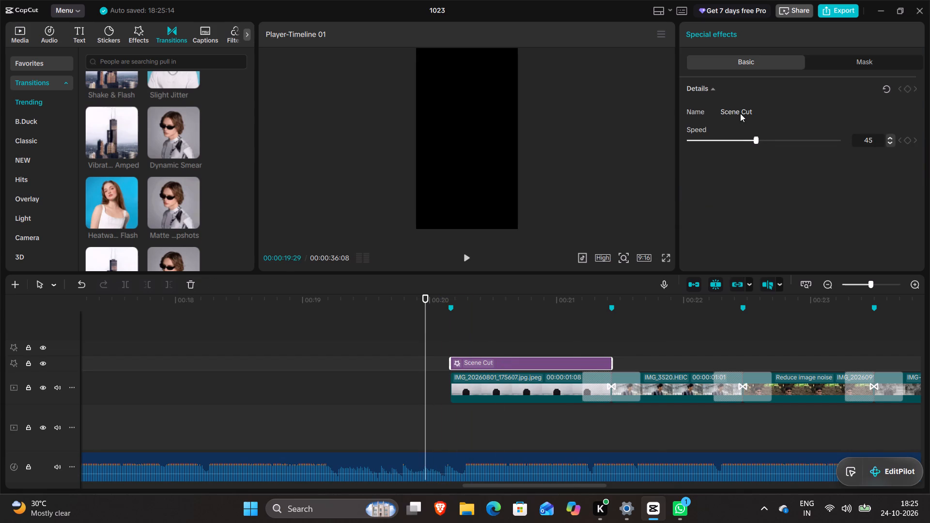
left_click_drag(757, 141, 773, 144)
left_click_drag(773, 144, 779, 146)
Play from 00:00:19:29 through the first photo to check the Scene Cut effect, and return the playhead before it.
left_click(468, 262)
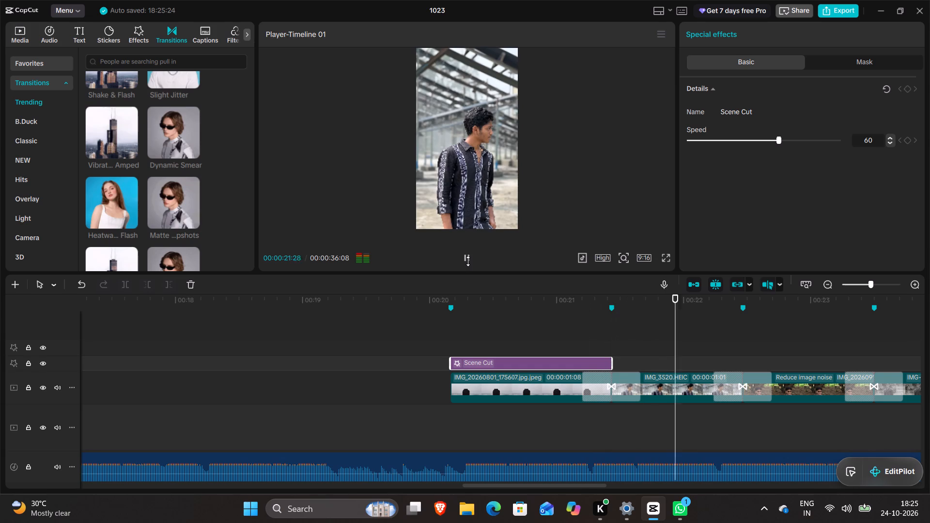
left_click(468, 261)
left_click(441, 363)
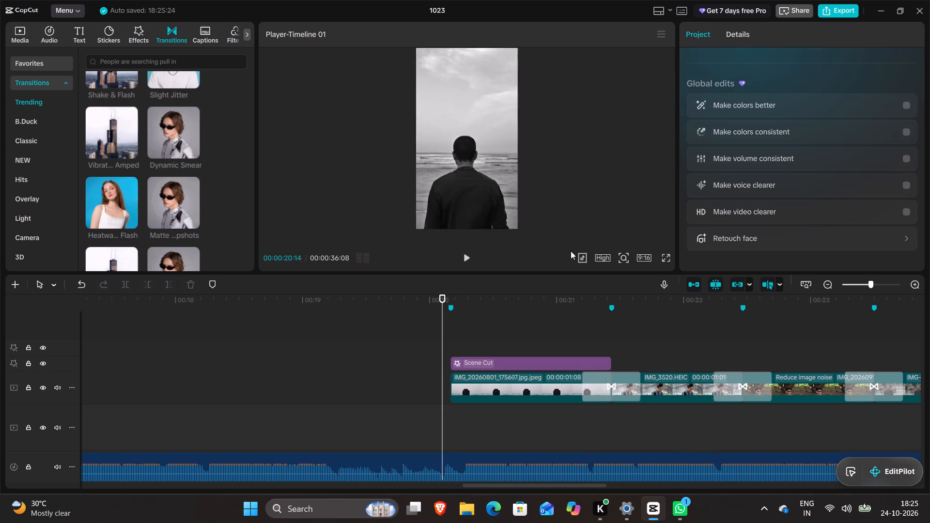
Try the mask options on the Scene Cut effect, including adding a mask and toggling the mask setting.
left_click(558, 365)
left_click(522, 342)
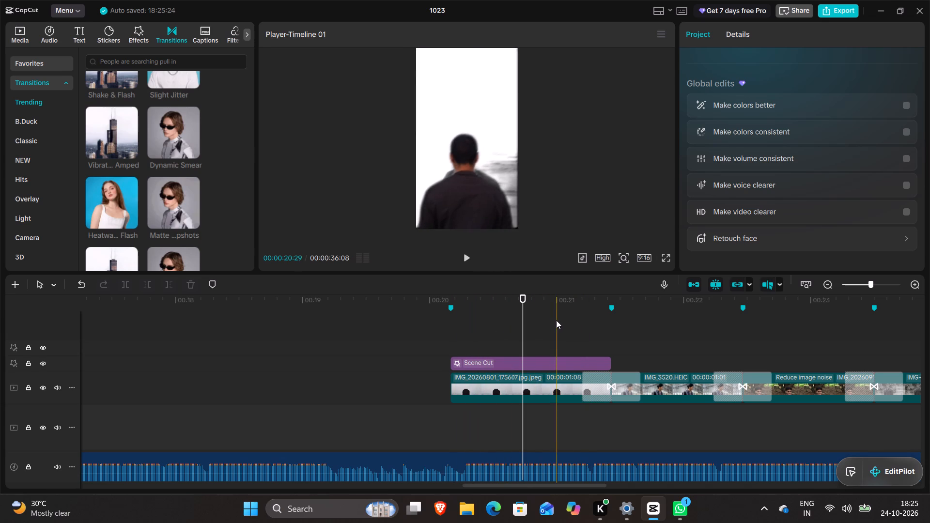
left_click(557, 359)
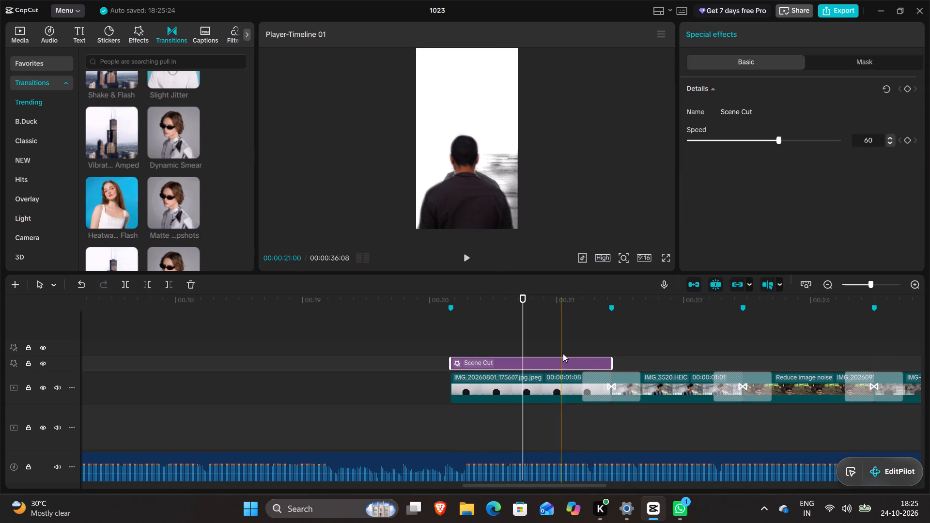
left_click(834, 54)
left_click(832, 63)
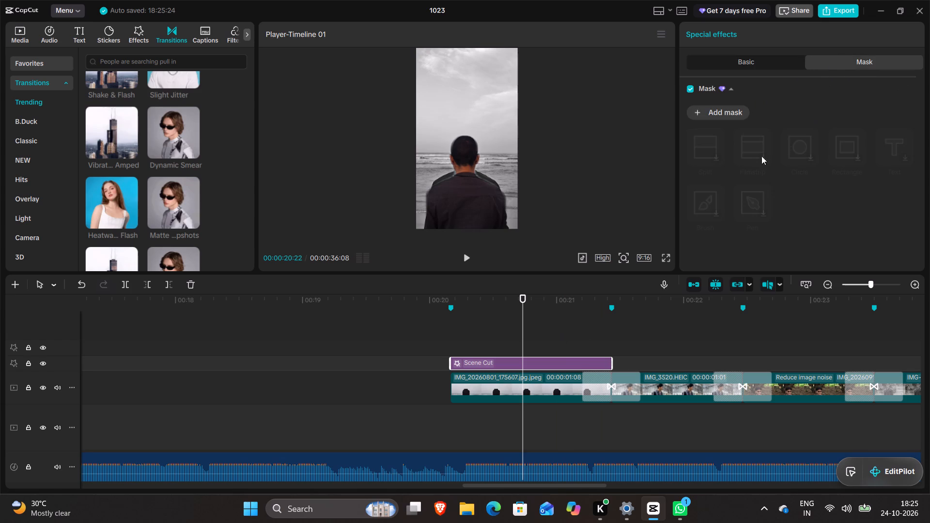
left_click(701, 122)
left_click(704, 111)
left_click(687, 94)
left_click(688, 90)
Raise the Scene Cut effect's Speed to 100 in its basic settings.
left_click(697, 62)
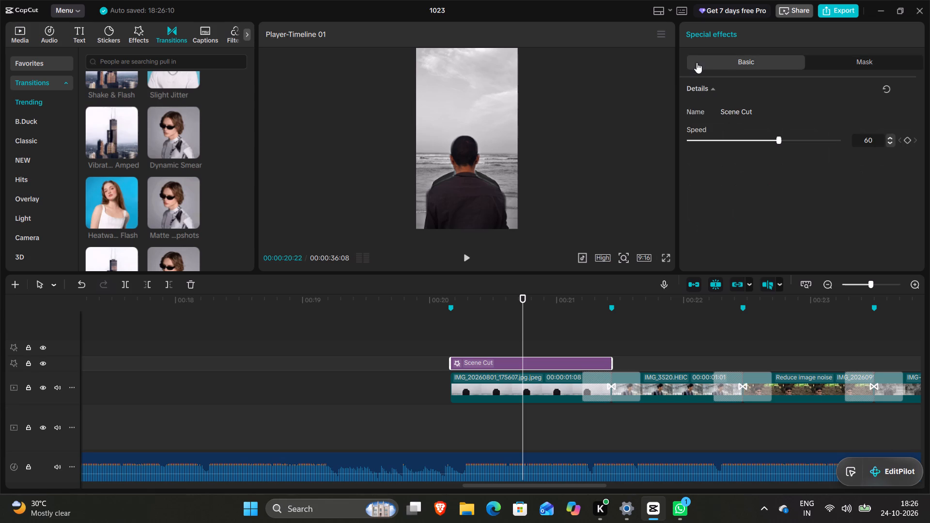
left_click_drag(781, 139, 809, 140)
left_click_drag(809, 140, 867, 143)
Play the first photo from about 00:00:20:02 to check the Scene Cut effect, and return the playhead to its start.
left_click(439, 340)
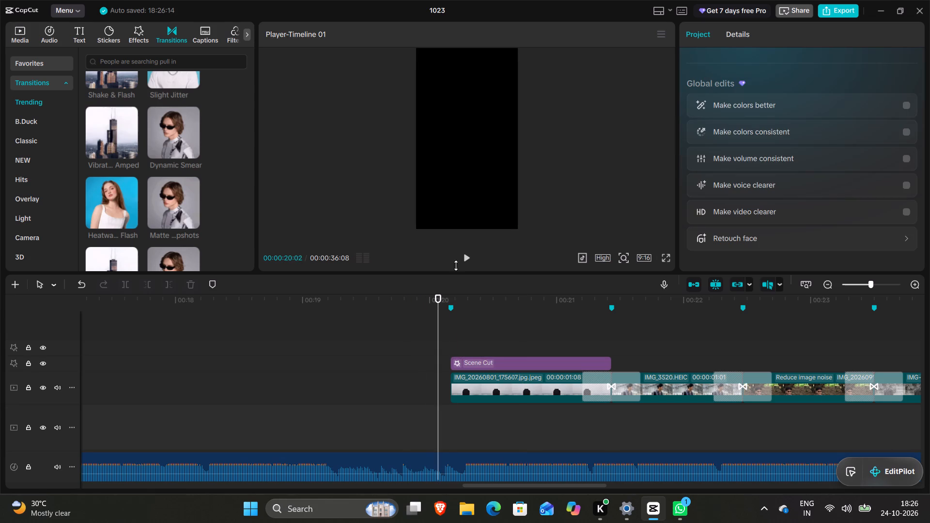
left_click(469, 261)
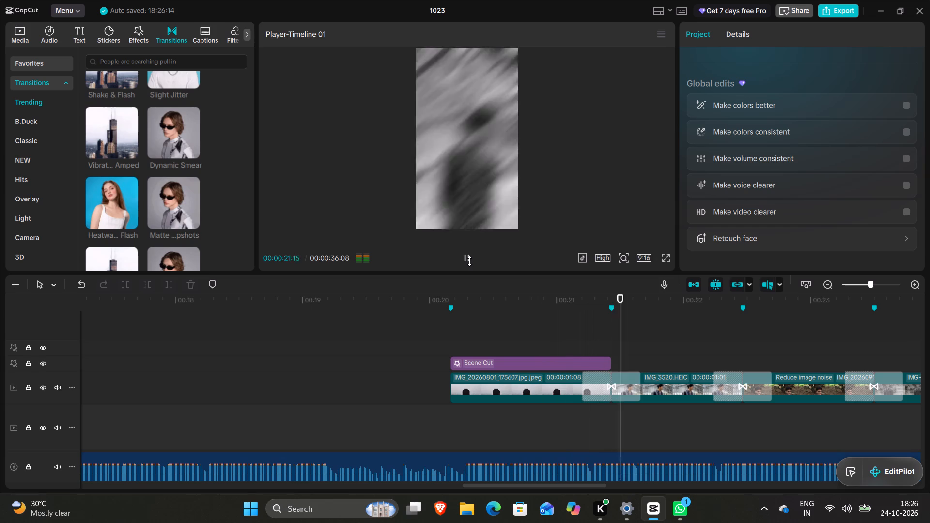
left_click(447, 346)
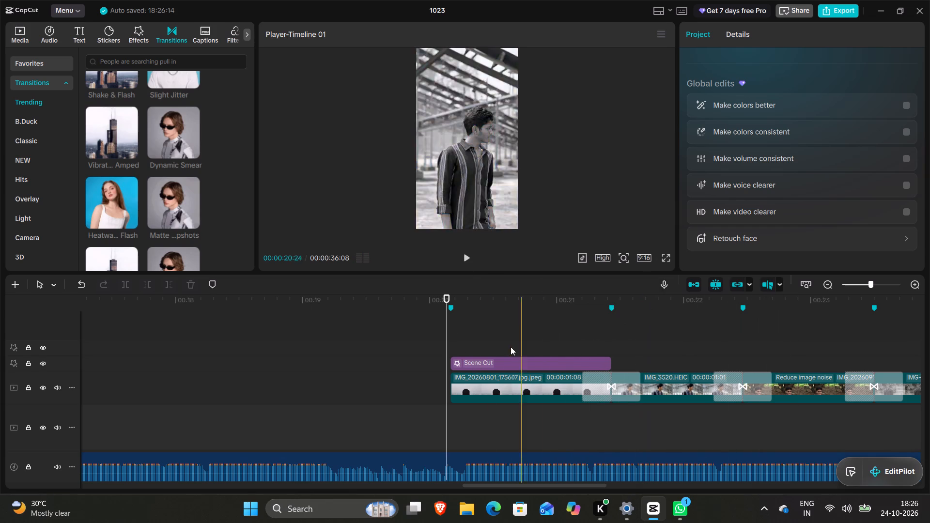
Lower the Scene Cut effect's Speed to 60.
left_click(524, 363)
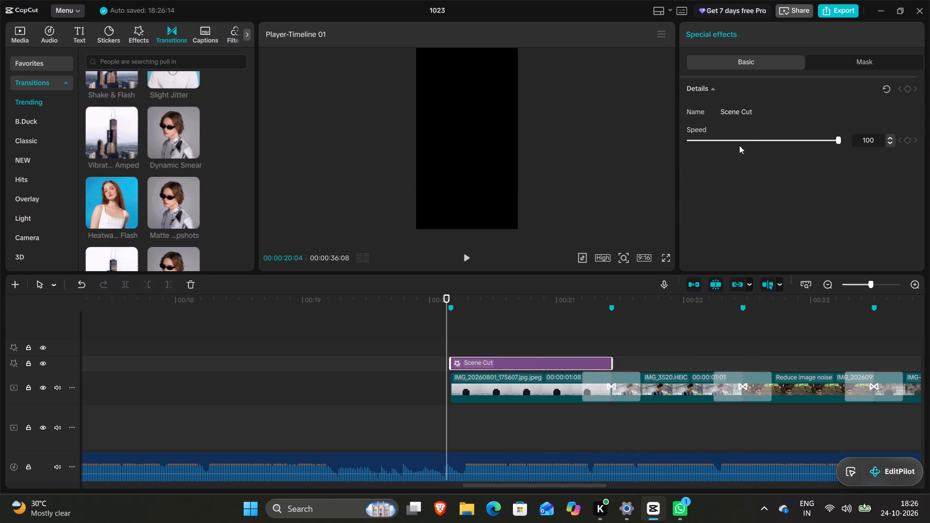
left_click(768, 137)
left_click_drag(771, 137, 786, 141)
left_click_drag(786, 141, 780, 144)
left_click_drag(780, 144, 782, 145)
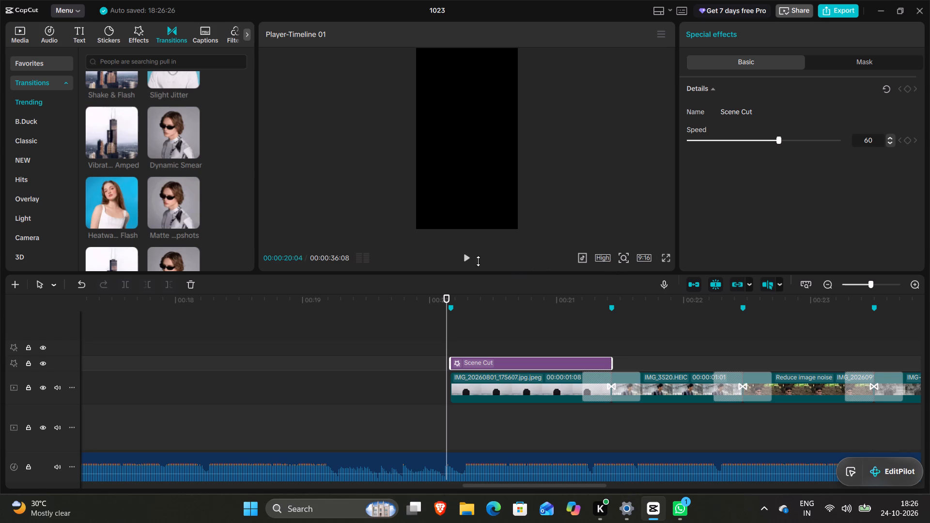
Play from 00:00:20:04 to check the Scene Cut effect, and bring the playhead back to about 00:00:20:11.
left_click(476, 261)
left_click(473, 260)
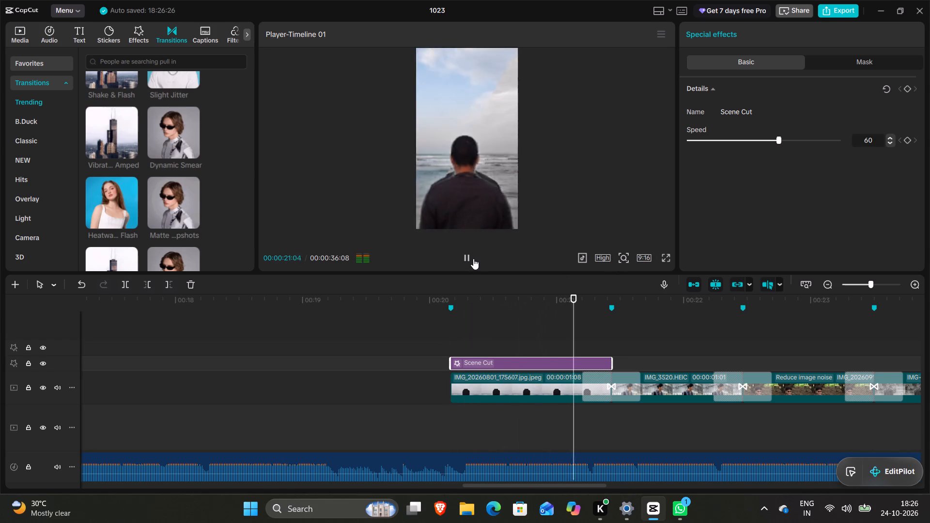
left_click(475, 337)
Set the Scene Cut effect's Speed to 50.
left_click(602, 363)
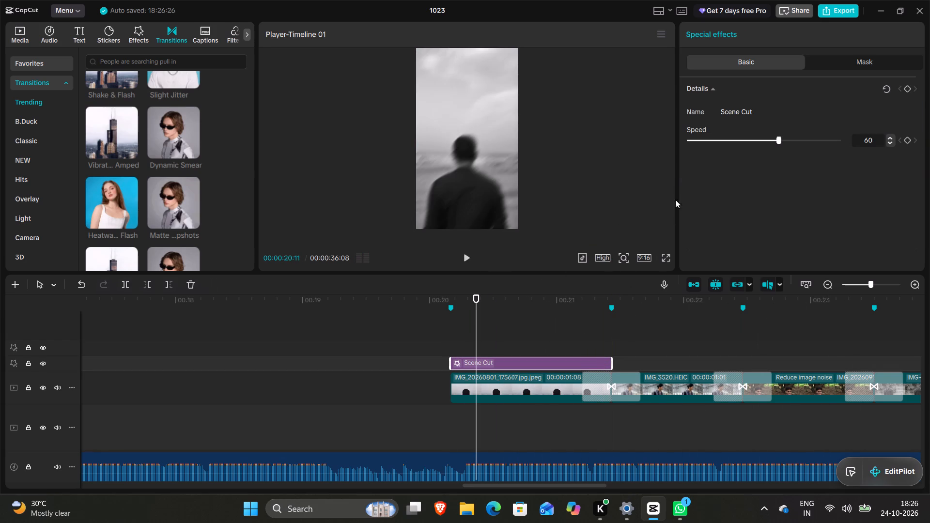
left_click_drag(773, 138, 766, 144)
left_click_drag(766, 144, 763, 145)
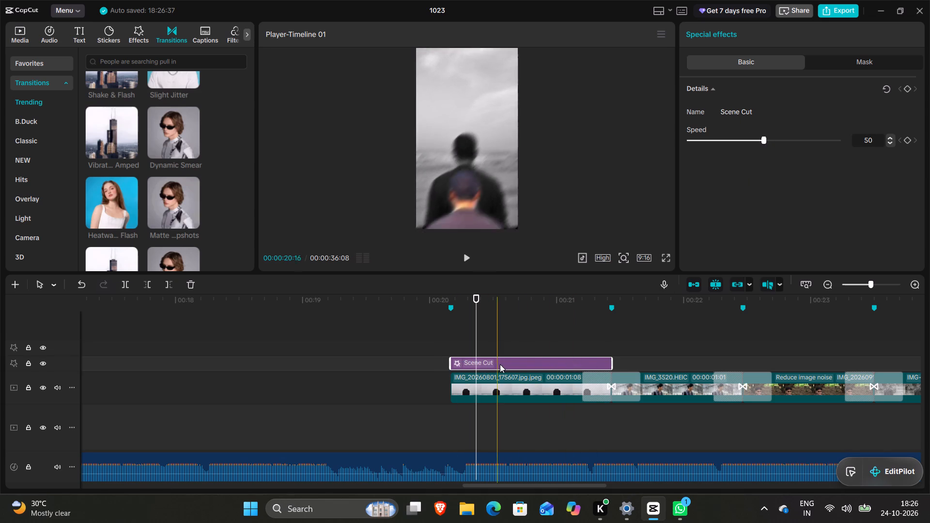
Shift the Scene Cut effect about three frames later so it begins slightly after the first photo's start.
left_click_drag(535, 363, 545, 362)
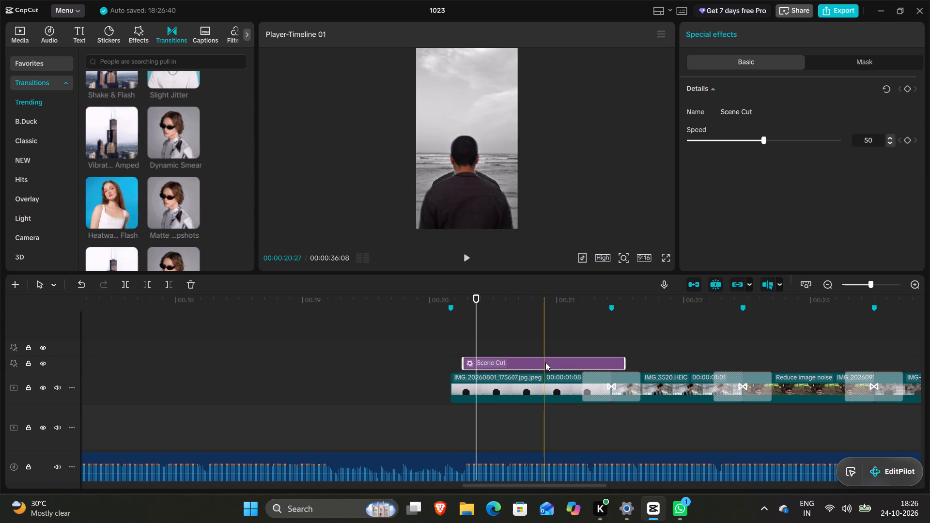
Move the Scene Cut effect back about three frames so it starts with the first photo.
left_click_drag(545, 362, 533, 365)
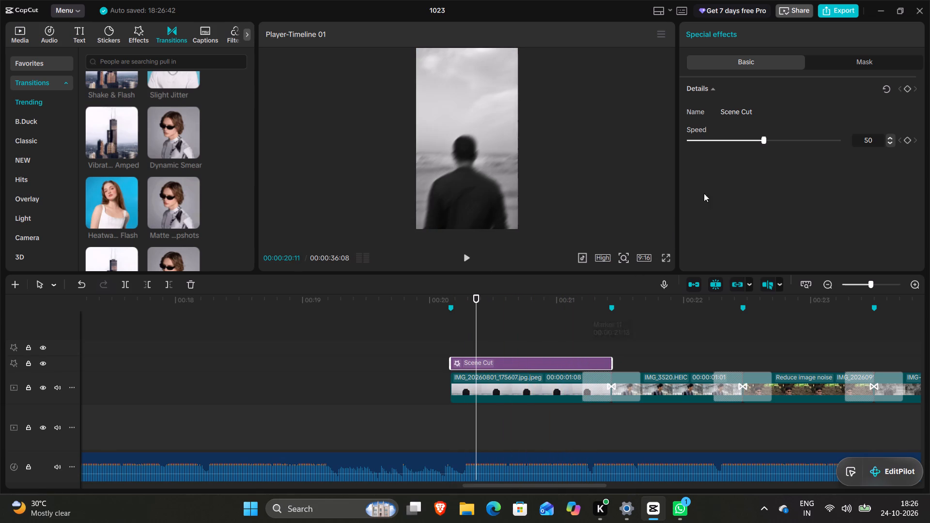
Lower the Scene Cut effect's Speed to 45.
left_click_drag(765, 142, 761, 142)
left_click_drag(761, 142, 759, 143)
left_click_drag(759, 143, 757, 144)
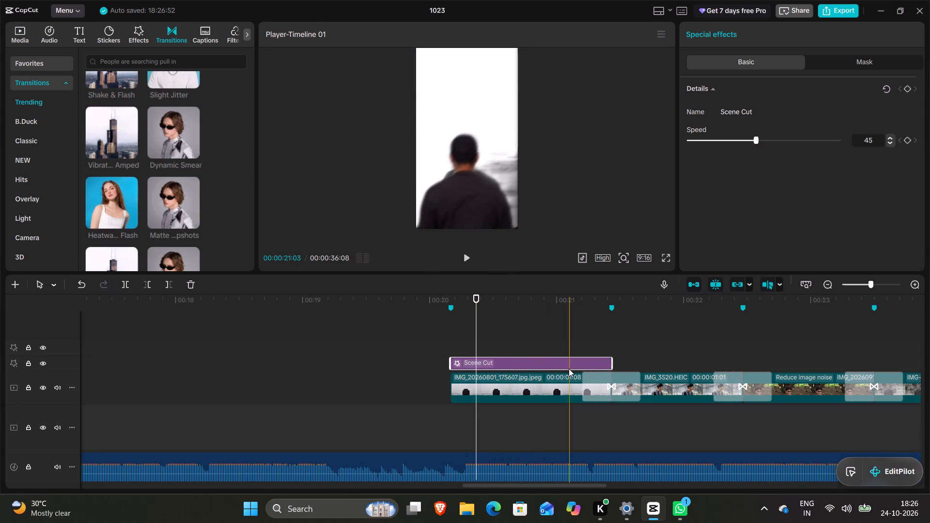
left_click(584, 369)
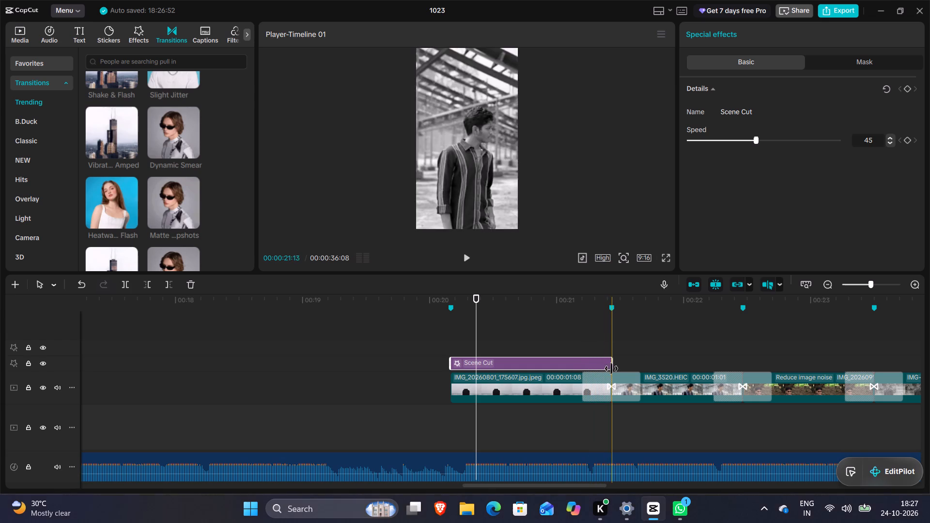
Play from 00:00:20:02 to check the Scene Cut effect and following photos, and return the playhead to the first photo's start at 00:00:20:05.
left_click(432, 363)
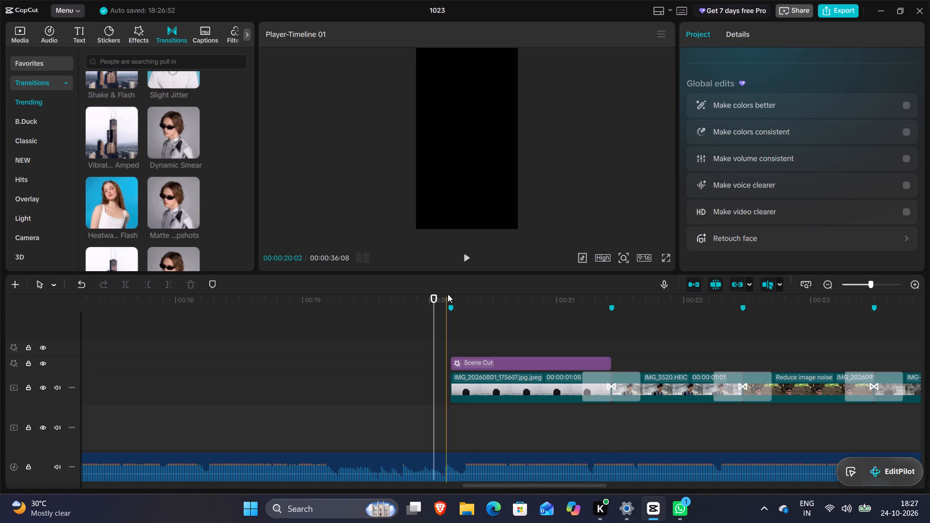
left_click(466, 254)
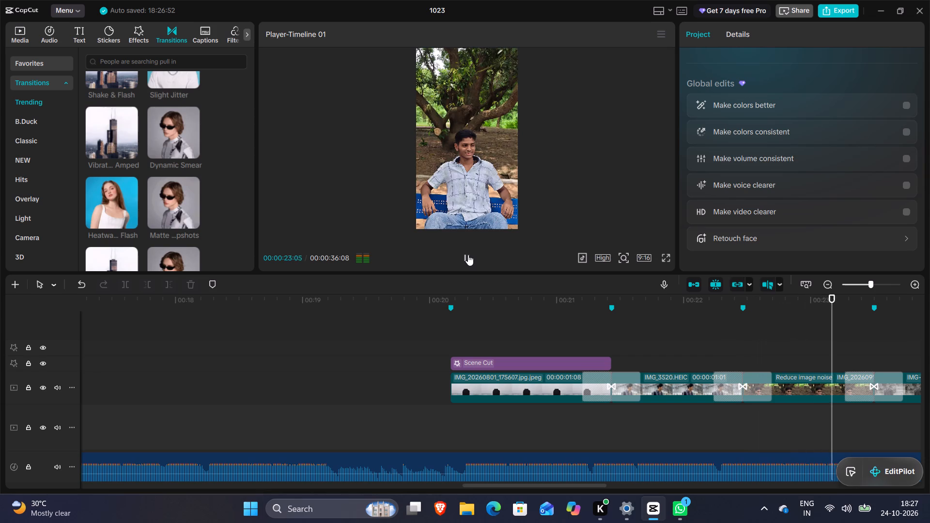
left_click(192, 362)
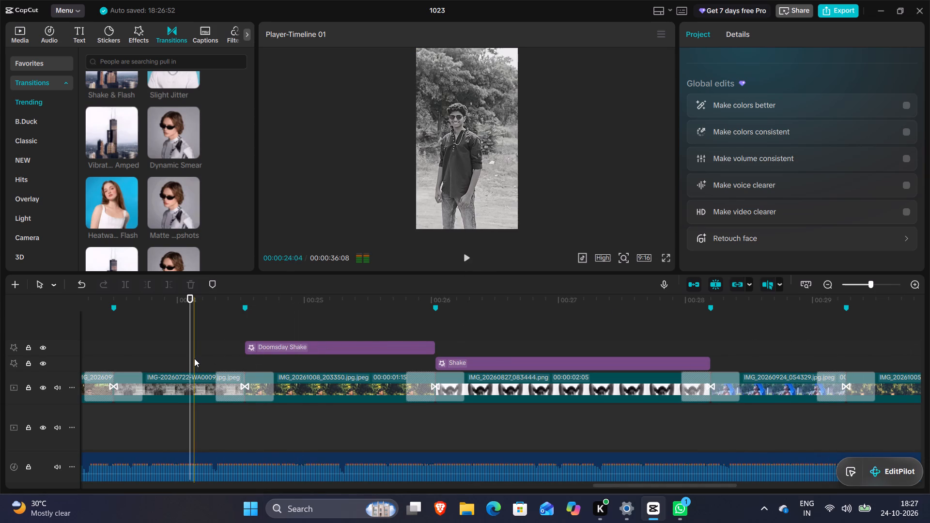
left_click(195, 356)
left_click_drag(195, 356, 929, 239)
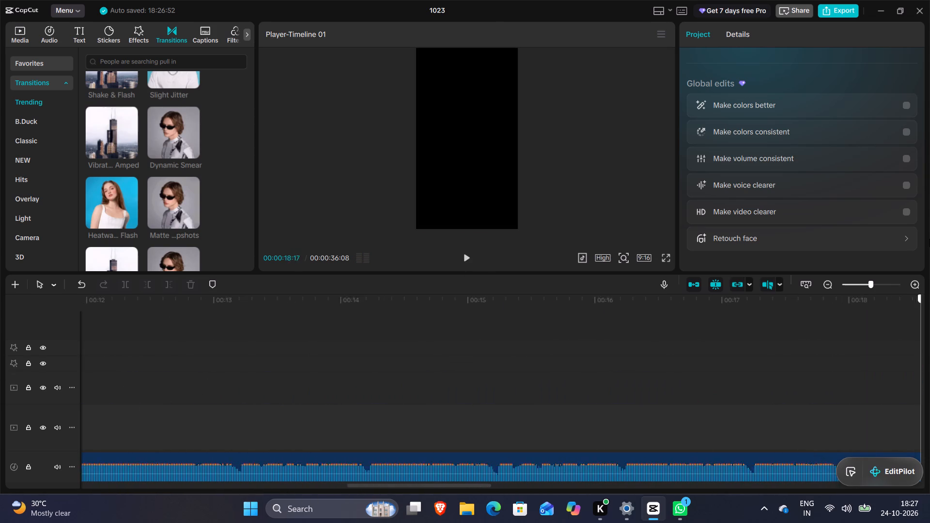
left_click_drag(929, 239, 724, 364)
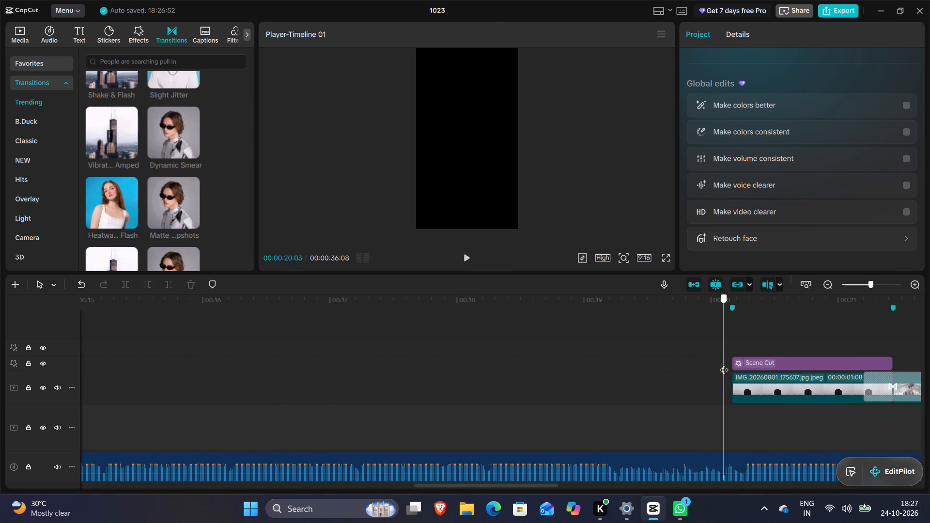
left_click_drag(724, 364, 733, 364)
Set the Scene Cut effect's Speed to 40.
left_click(783, 357)
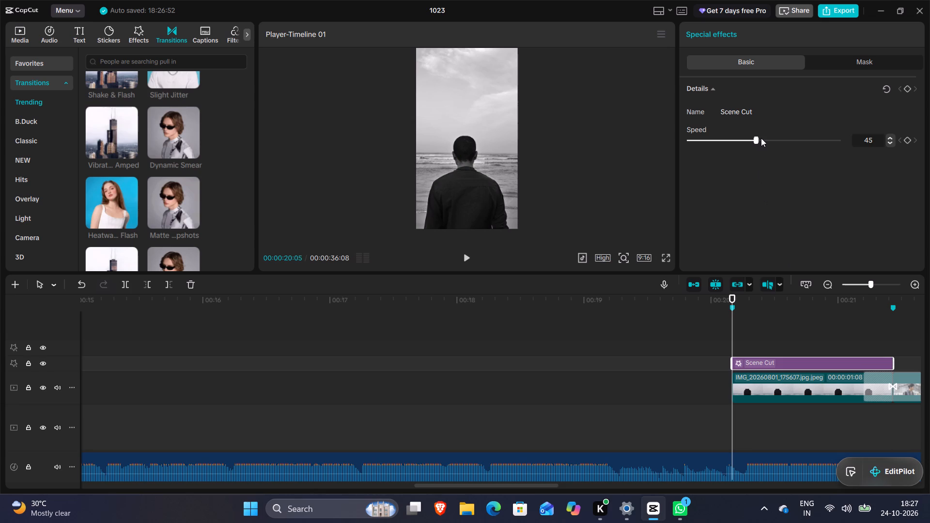
left_click_drag(756, 140, 752, 142)
left_click_drag(752, 142, 750, 143)
left_click_drag(750, 143, 748, 144)
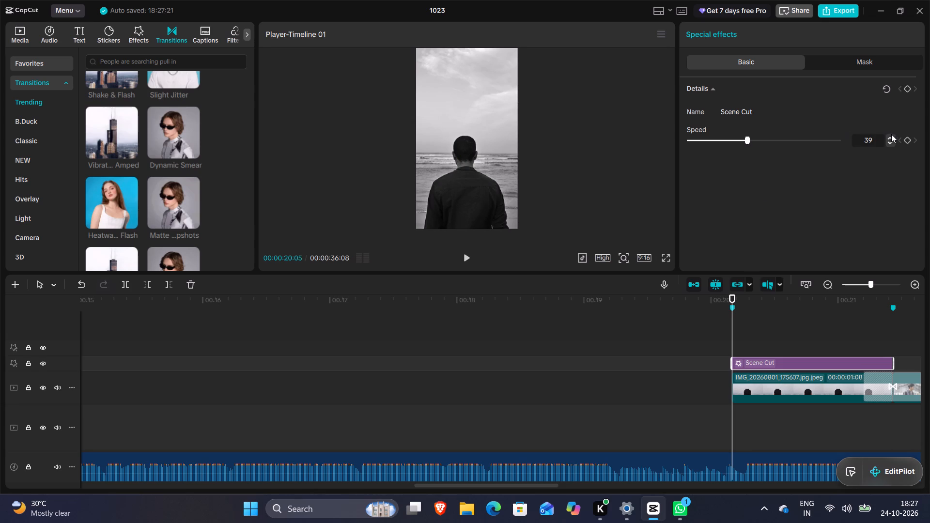
left_click(892, 135)
left_click(889, 138)
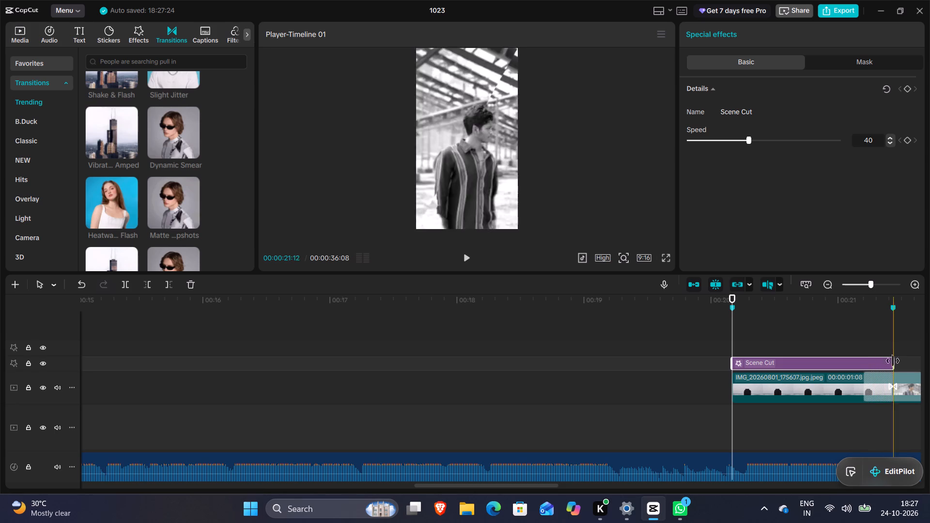
Play the slideshow from the first photo's start through to the end to review the effects and transitions.
left_click(466, 264)
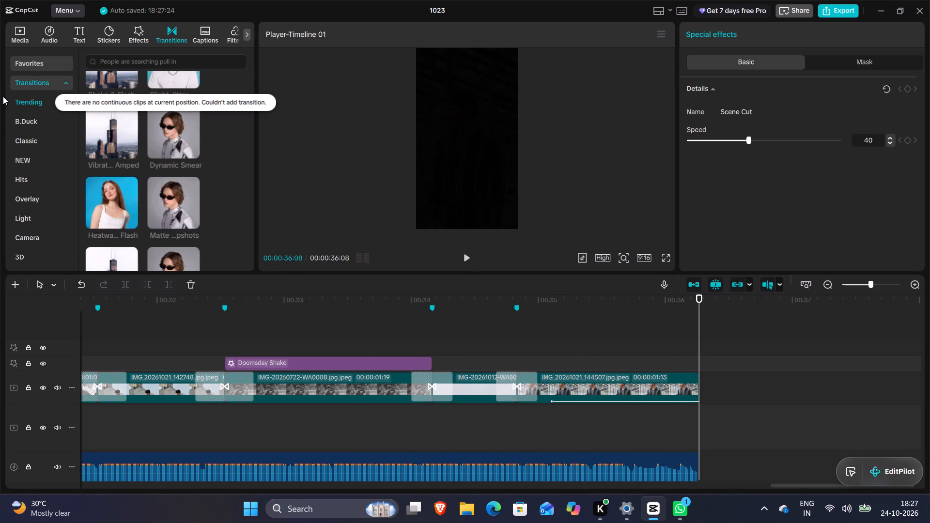
Save the project.
key("ctrl+s")
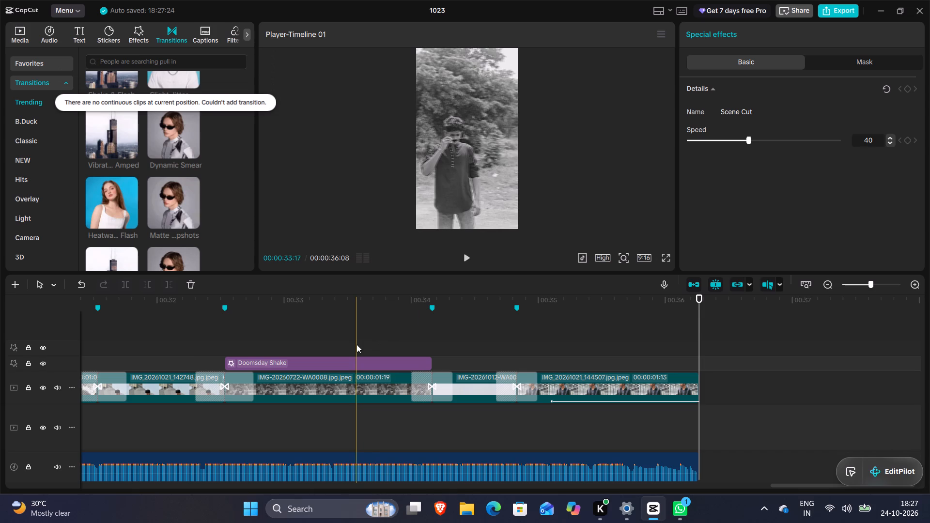
Place the playhead at 00:00:32:13, just before the last Doomsday Shake effect.
double_click(213, 327)
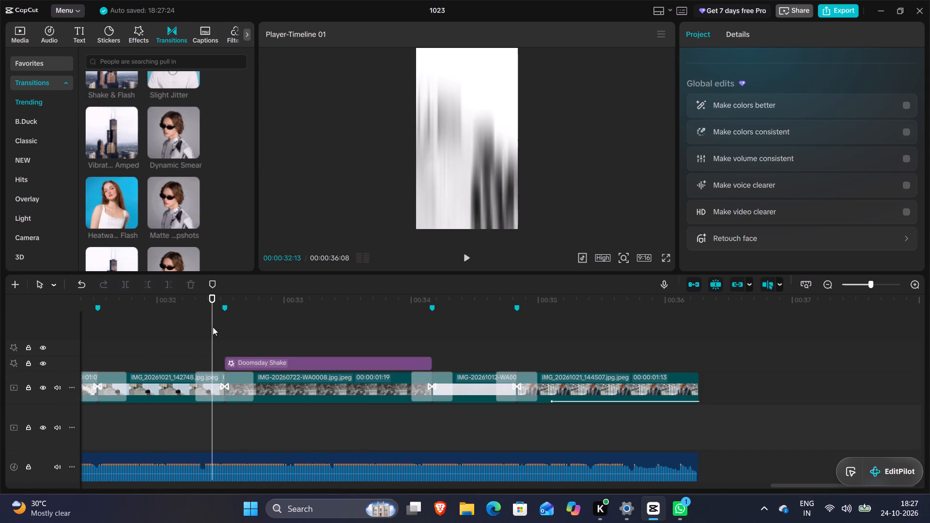
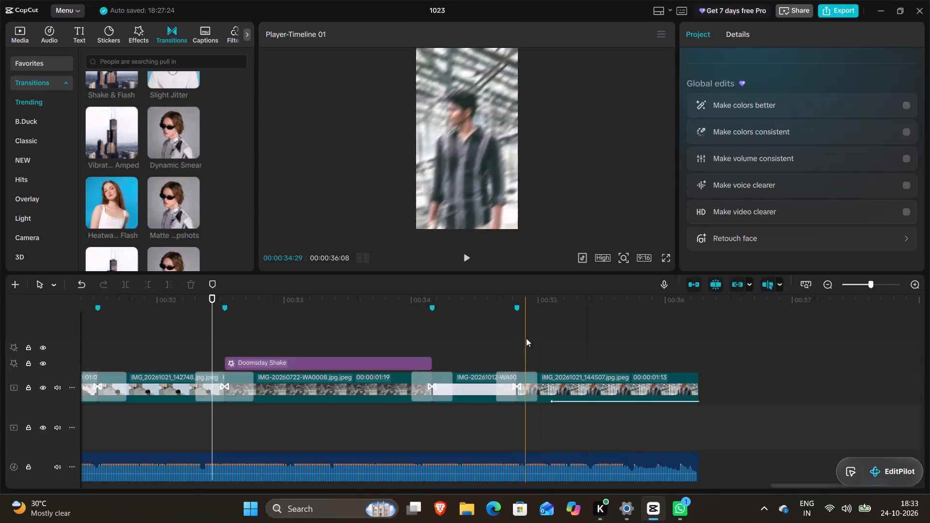
Play the slideshow from 00:00:32:13 to review the last Doomsday Shake effect.
left_click(464, 251)
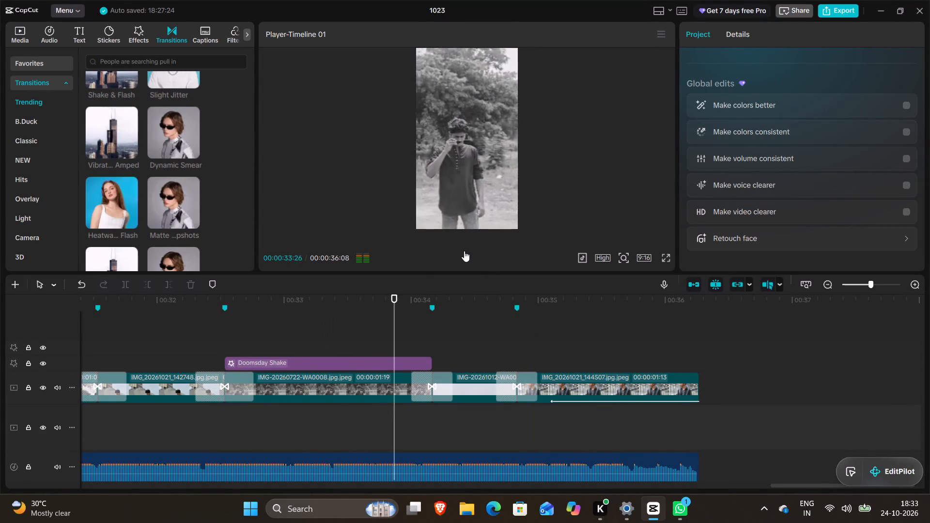
Review the slideshow in full screen from 00:00:19:06, just before the first photo, through to its end.
left_click(368, 330)
left_click_drag(367, 328, 870, 252)
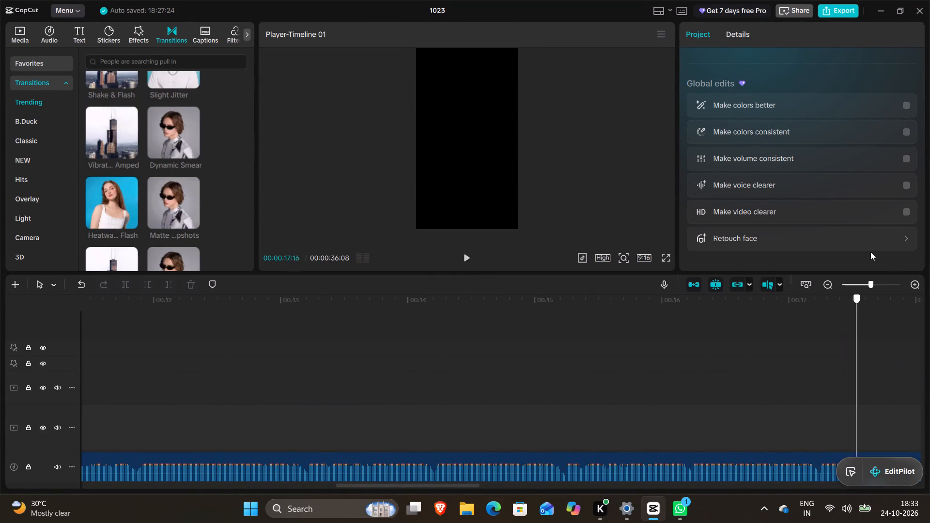
left_click_drag(870, 252, 706, 289)
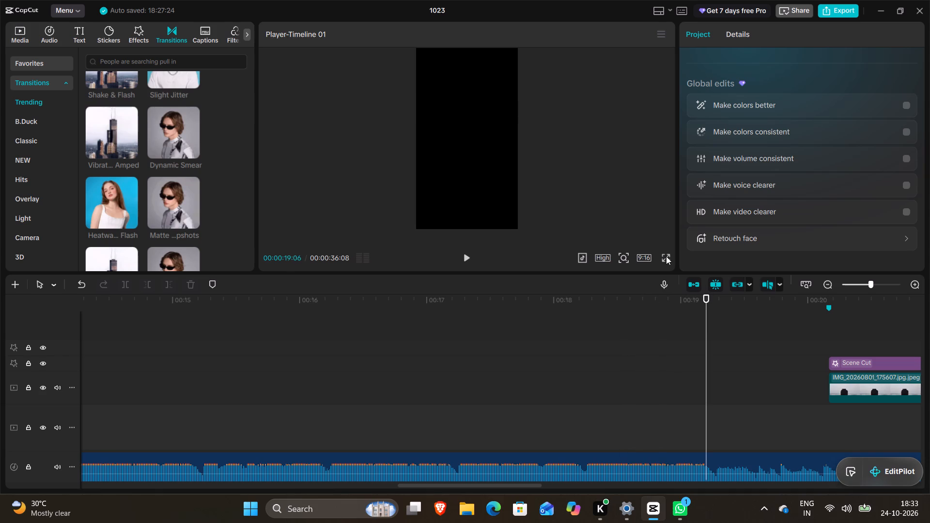
left_click(666, 256)
left_click(303, 471)
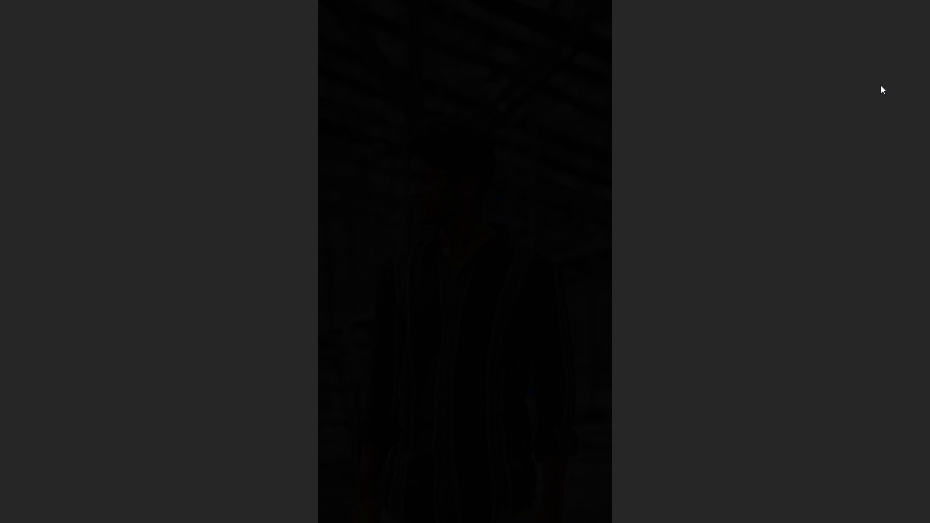
key("Escape")
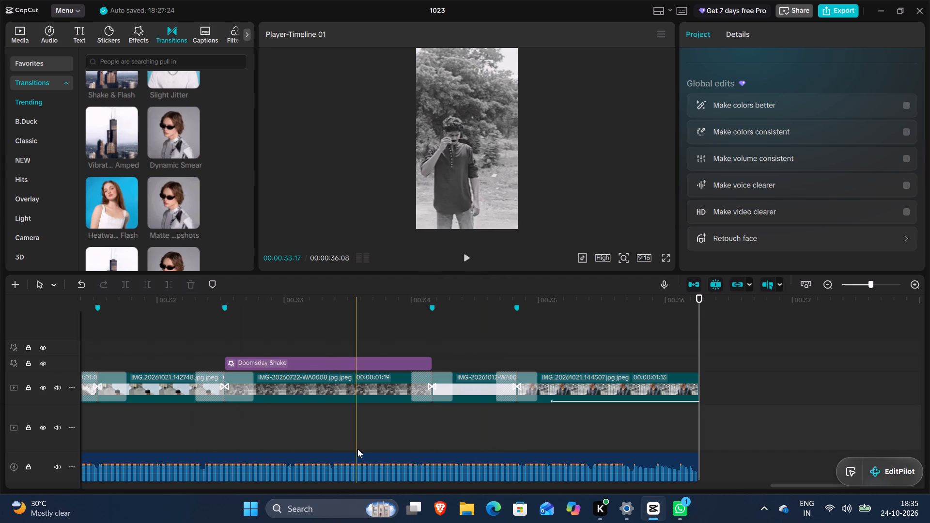
Return the playhead to the first photo's start, where the Scene Cut effect begins.
left_click(349, 426)
left_click_drag(348, 425, 772, 424)
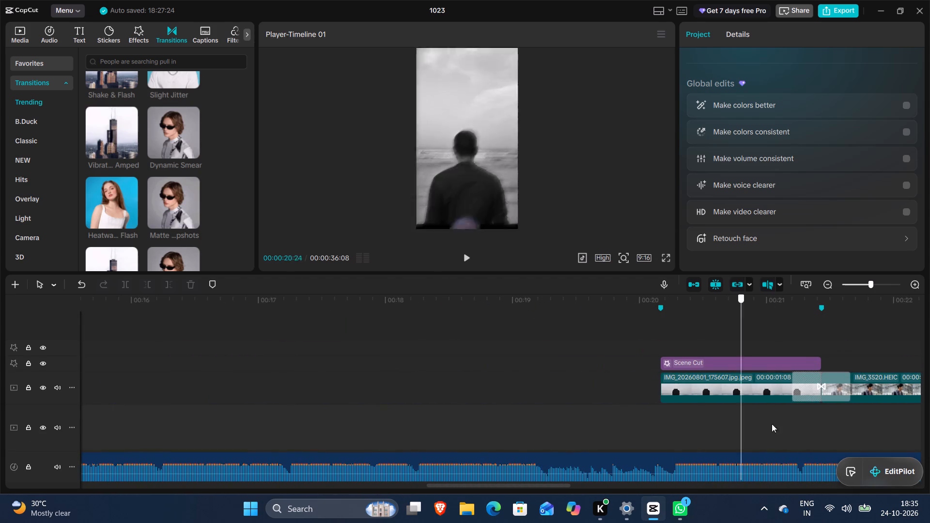
left_click_drag(772, 424, 661, 421)
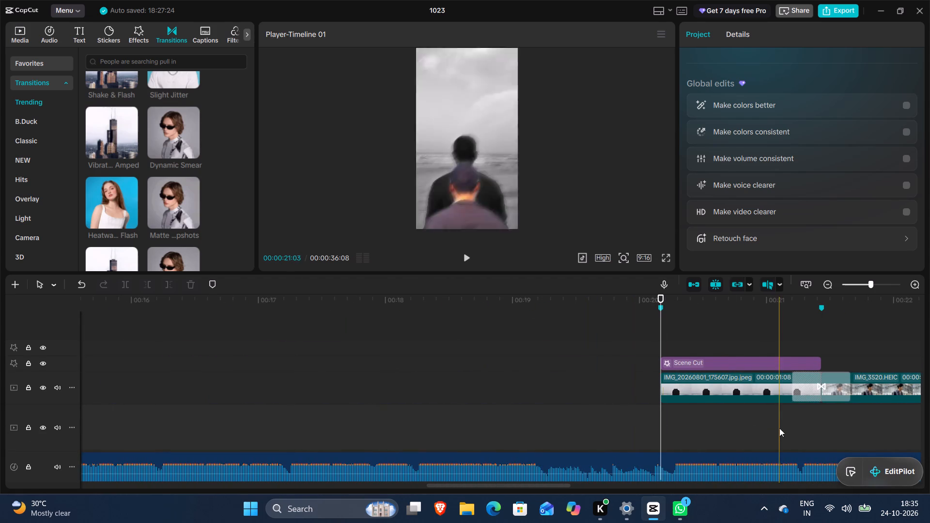
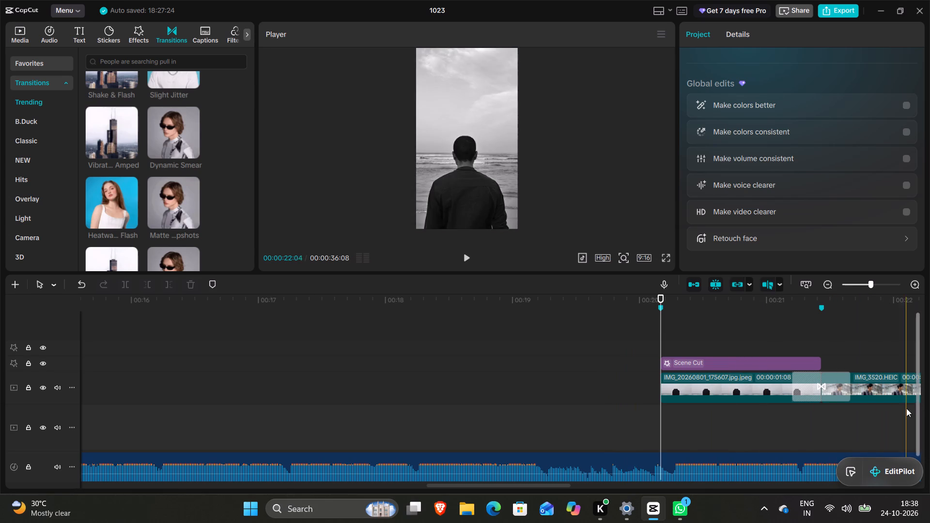
Select the second photo clip, IMG_3520.HEIC, right after the photo with the Scene Cut effect.
left_click(882, 413)
left_click_drag(881, 413, 929, 426)
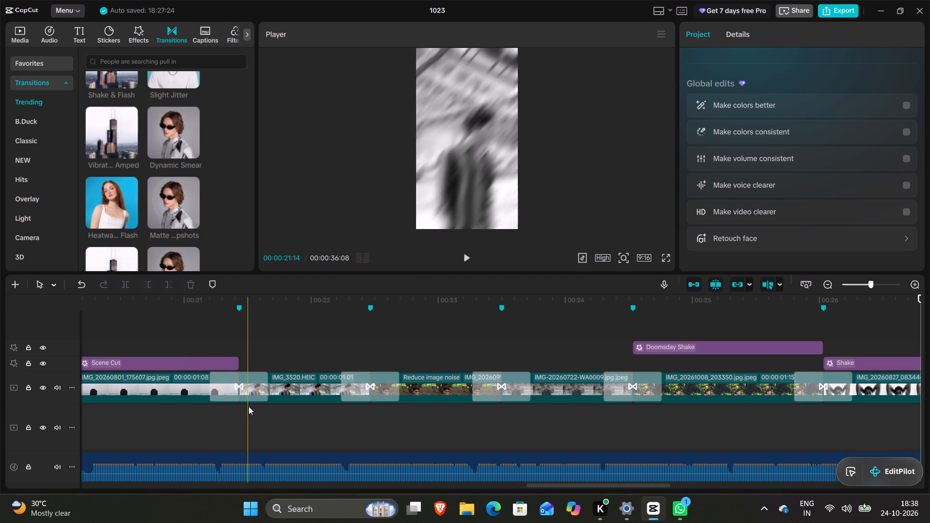
left_click(283, 393)
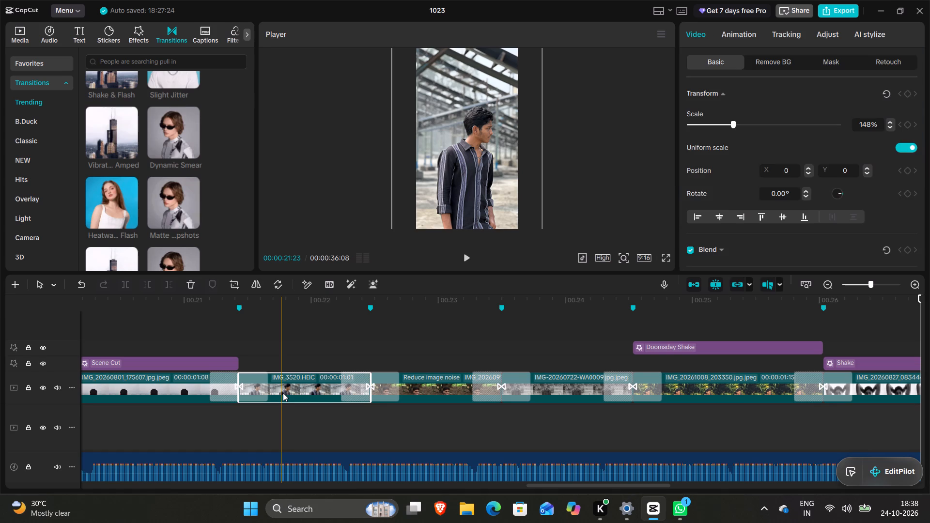
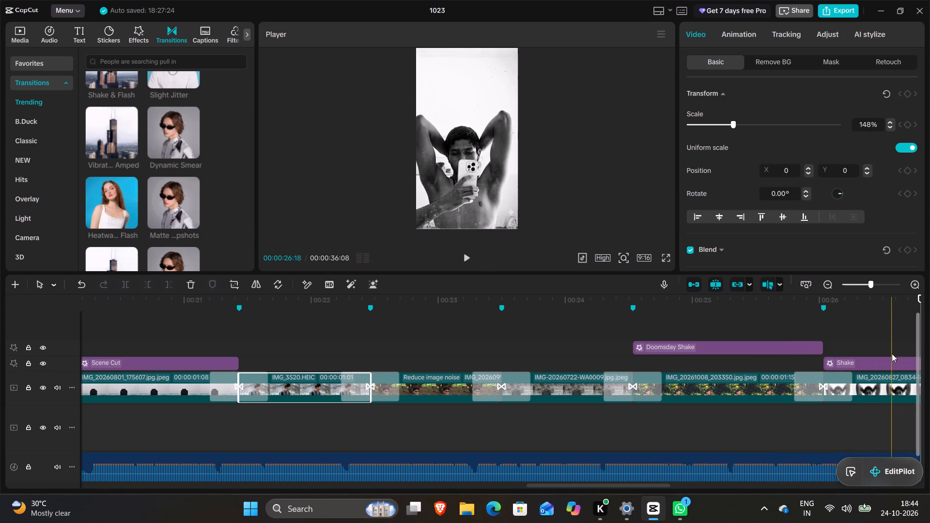
Scrub through the slideshow from the Shake effect photo to the last clip, and back to the Scene Cut photo, examining photos and transitions.
left_click(887, 341)
left_click_drag(888, 333, 922, 332)
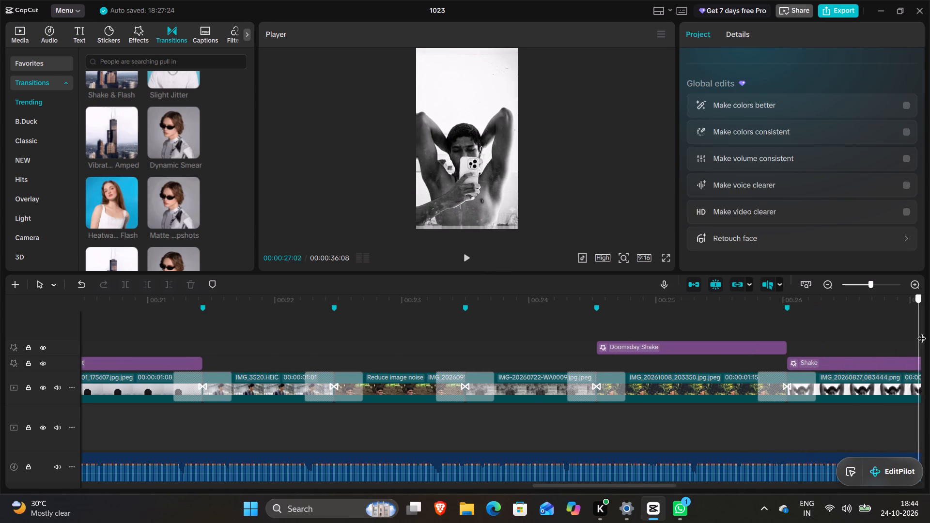
left_click_drag(922, 332, 731, 355)
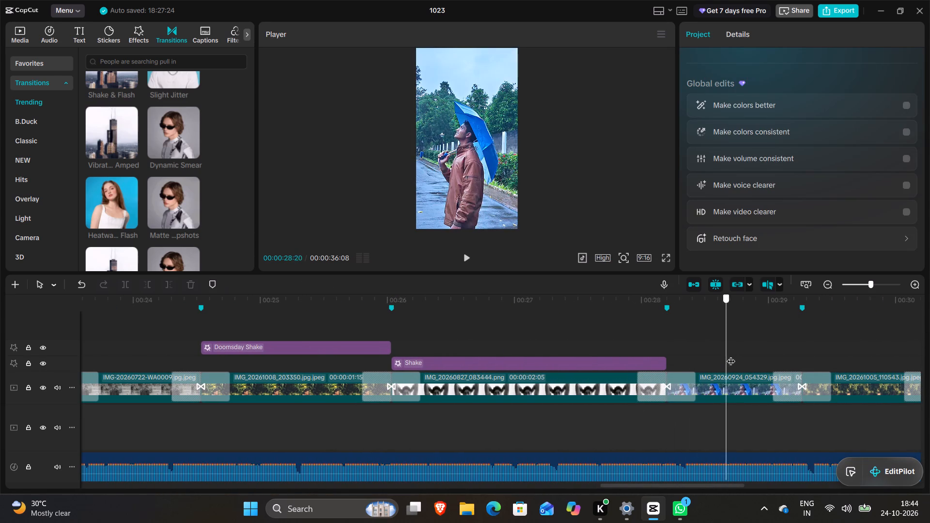
left_click_drag(731, 355, 876, 366)
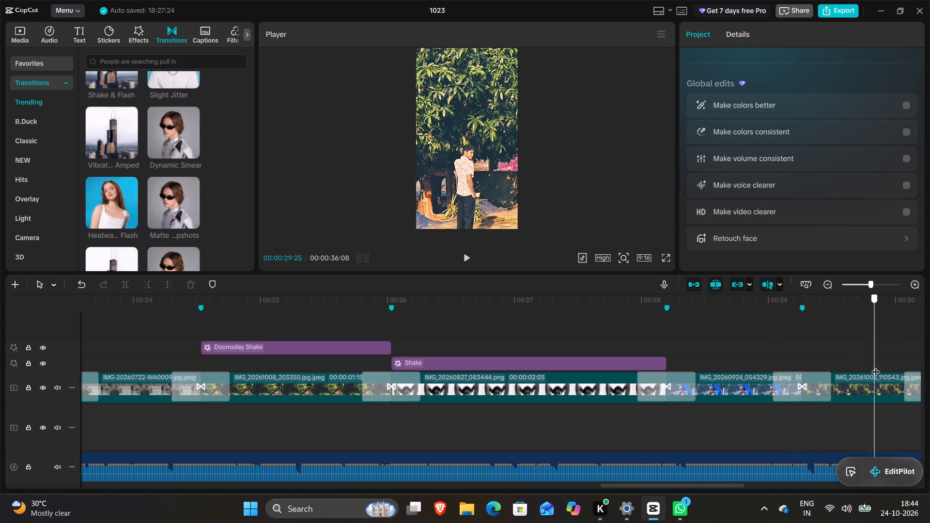
left_click_drag(876, 366, 516, 378)
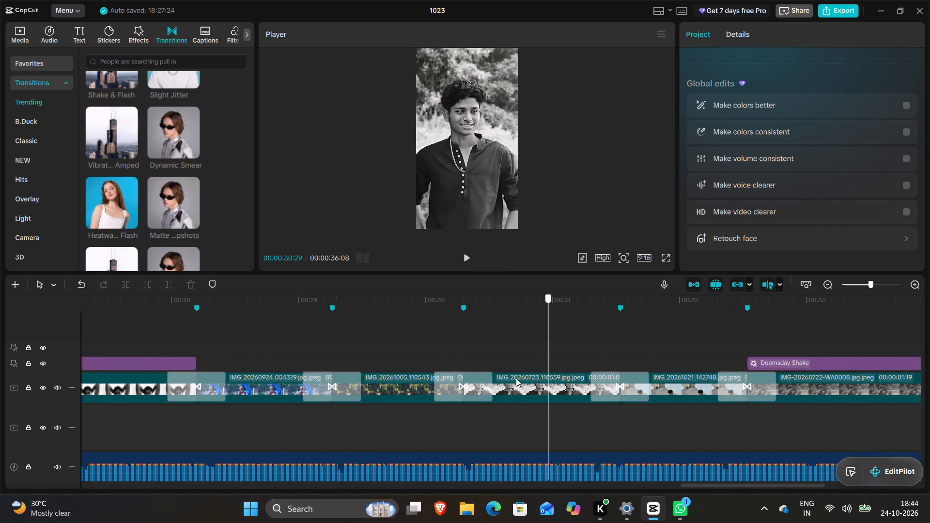
left_click_drag(516, 378, 624, 379)
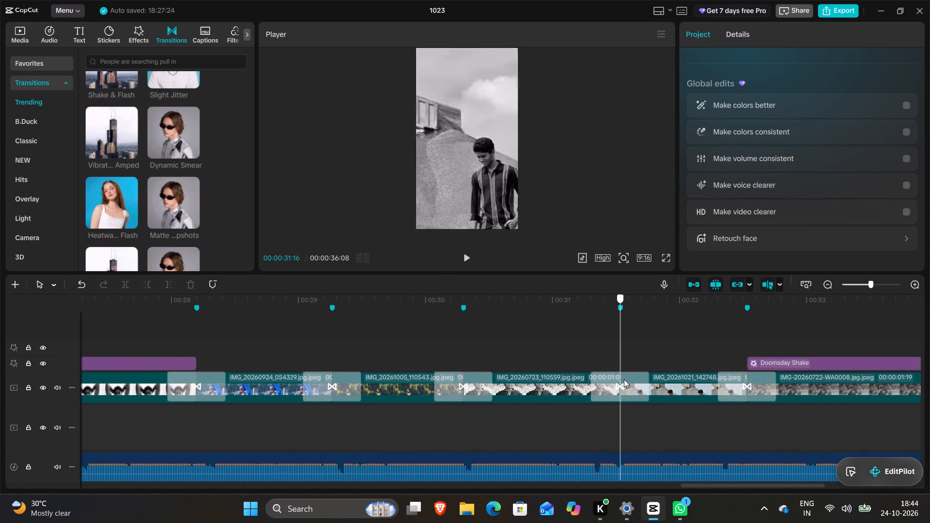
left_click_drag(624, 379, 400, 395)
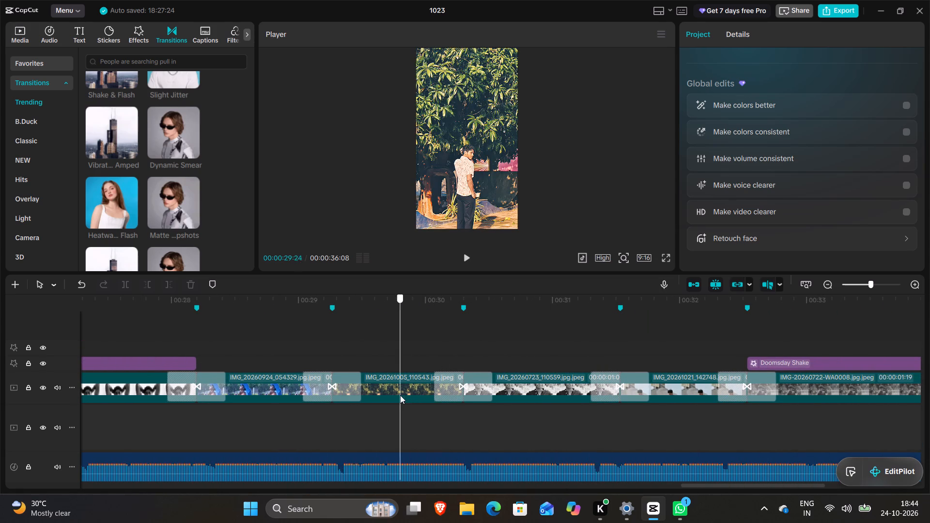
left_click_drag(400, 395, 753, 386)
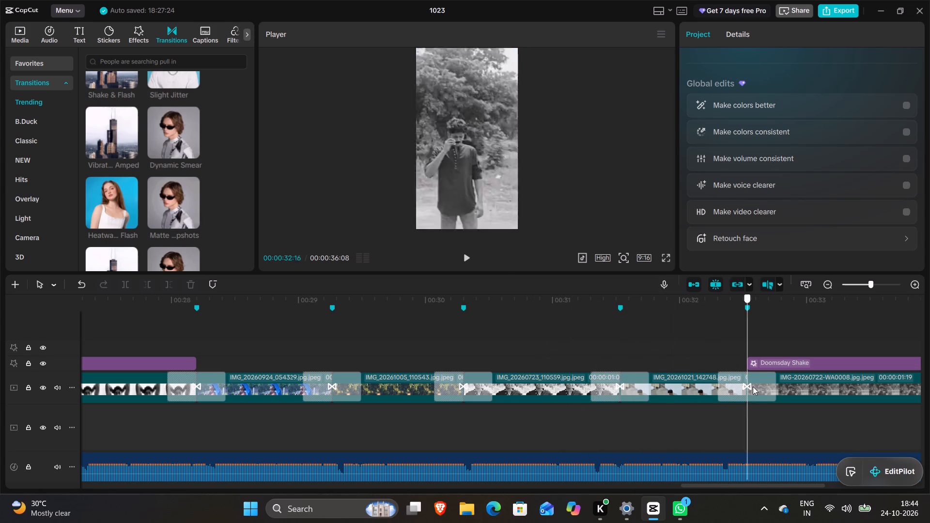
left_click_drag(753, 386, 747, 391)
left_click_drag(747, 391, 929, 377)
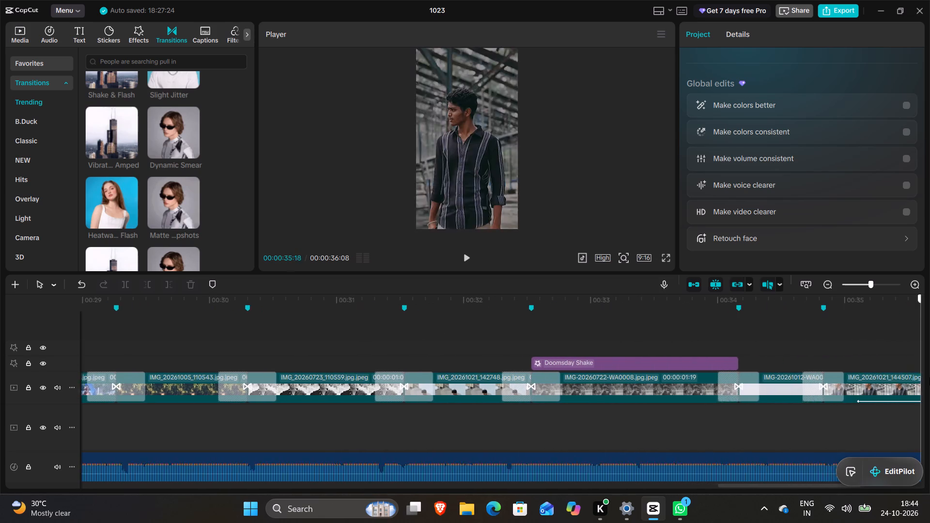
left_click_drag(929, 377, 592, 419)
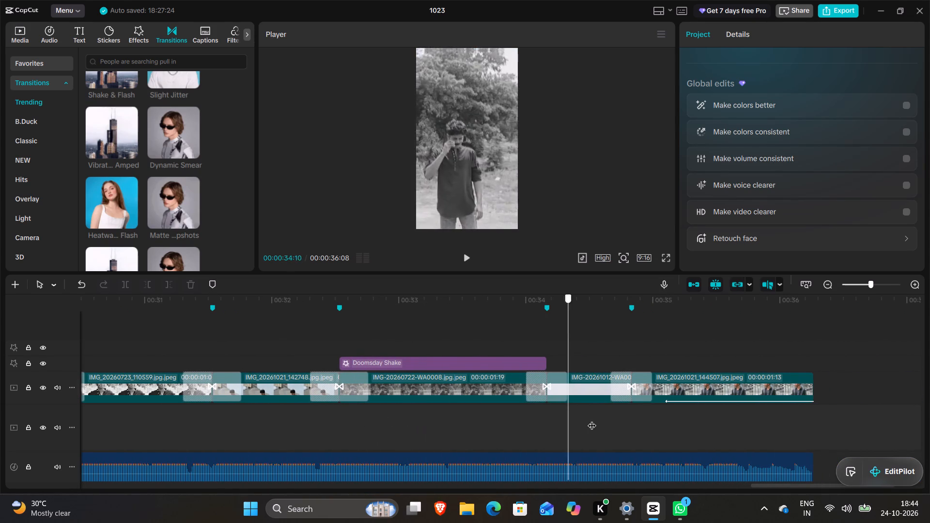
left_click_drag(592, 419, 662, 414)
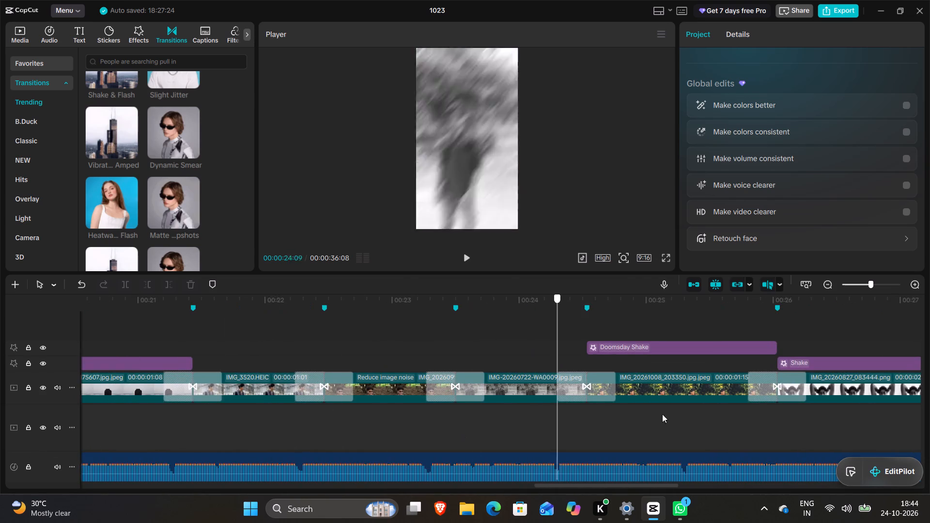
left_click_drag(662, 414, 725, 400)
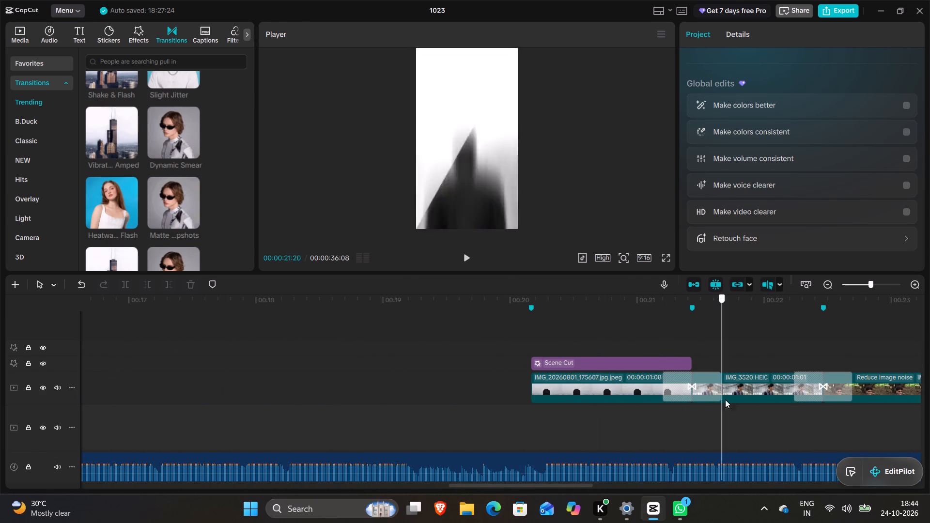
left_click_drag(725, 400, 151, 455)
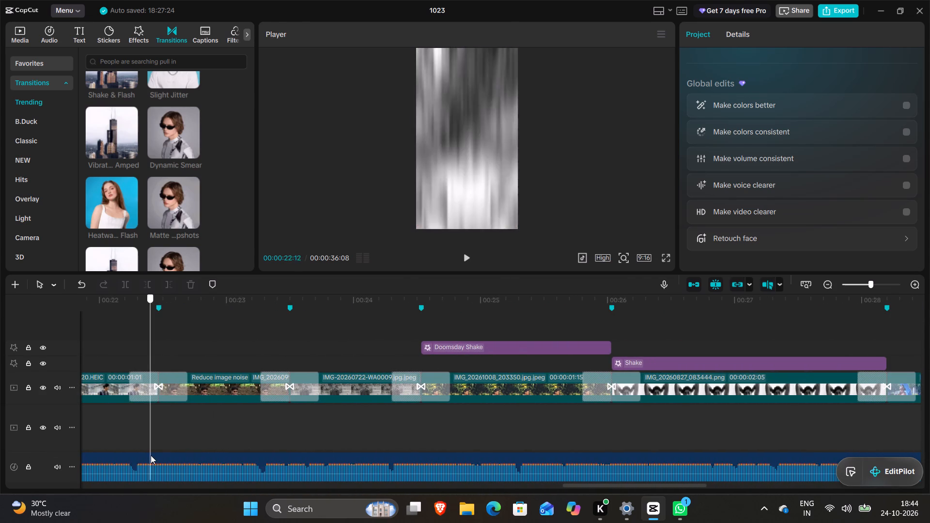
left_click_drag(151, 455, 261, 432)
left_click_drag(258, 426, 113, 434)
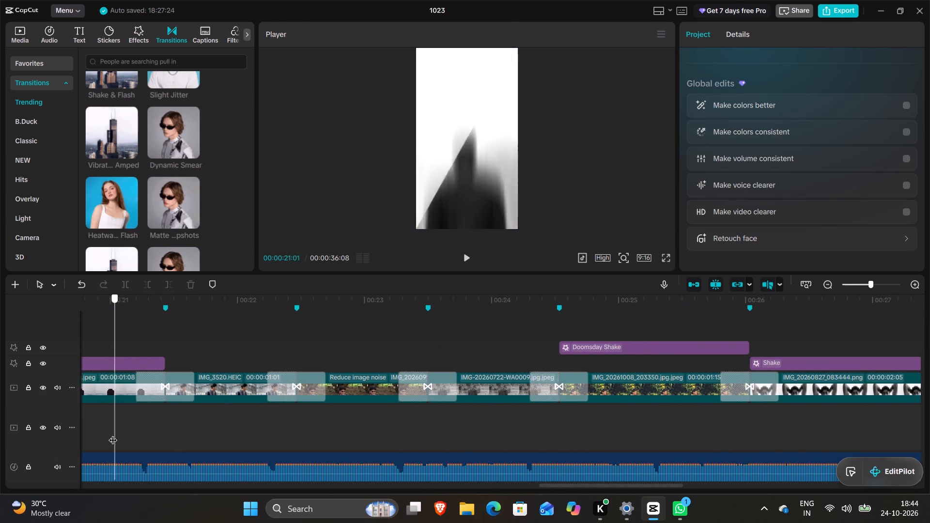
left_click_drag(113, 434, 356, 427)
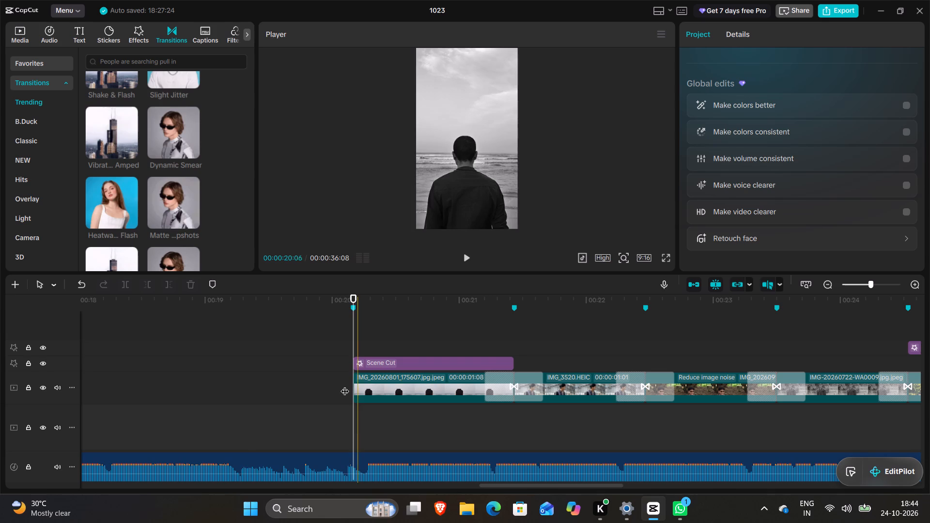
Show the project's imported media.
left_click(56, 25)
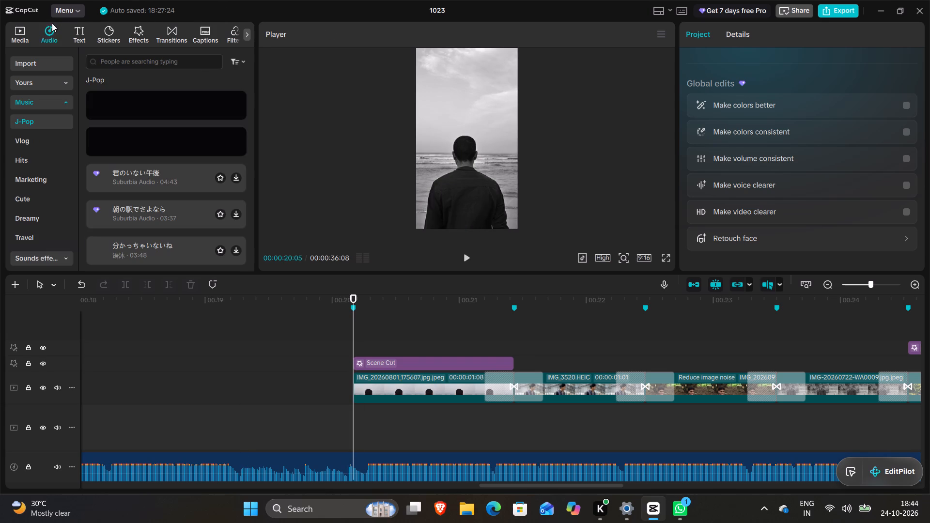
left_click(37, 30)
left_click(23, 36)
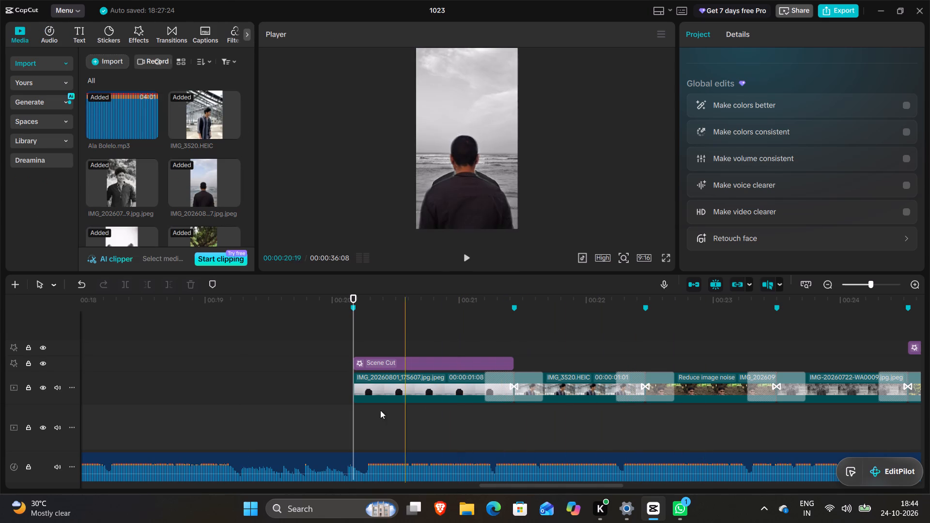
Review the transition out of the Scene Cut photo and select the IMG_3520.HEIC clip that follows it.
left_click_drag(352, 414, 535, 412)
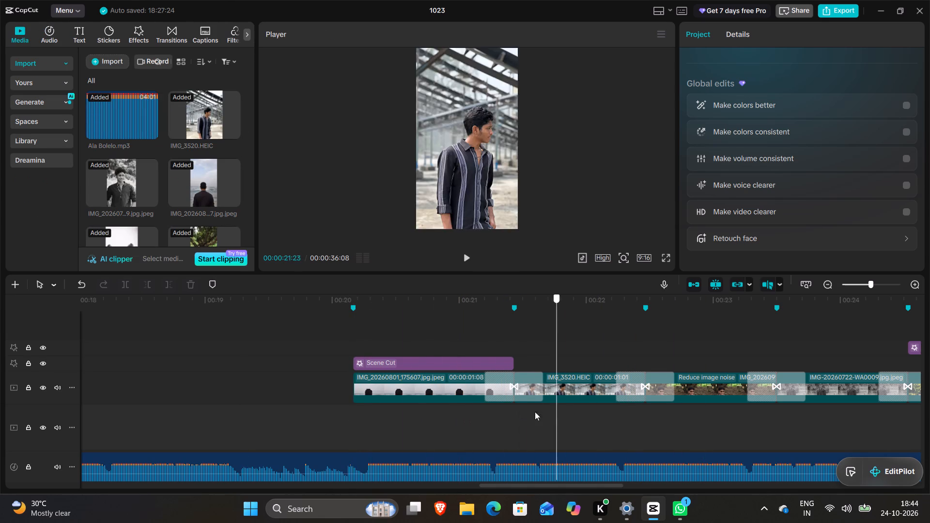
left_click_drag(535, 412, 527, 425)
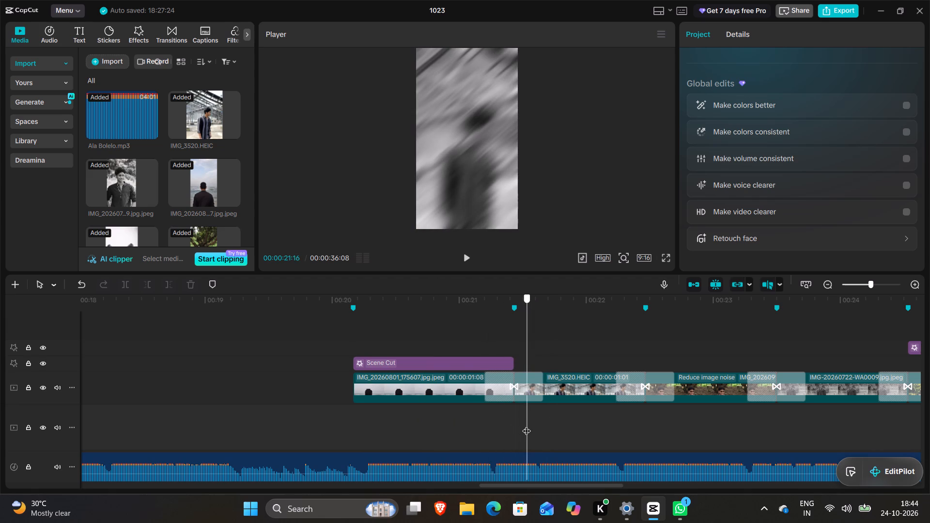
left_click_drag(527, 425, 533, 426)
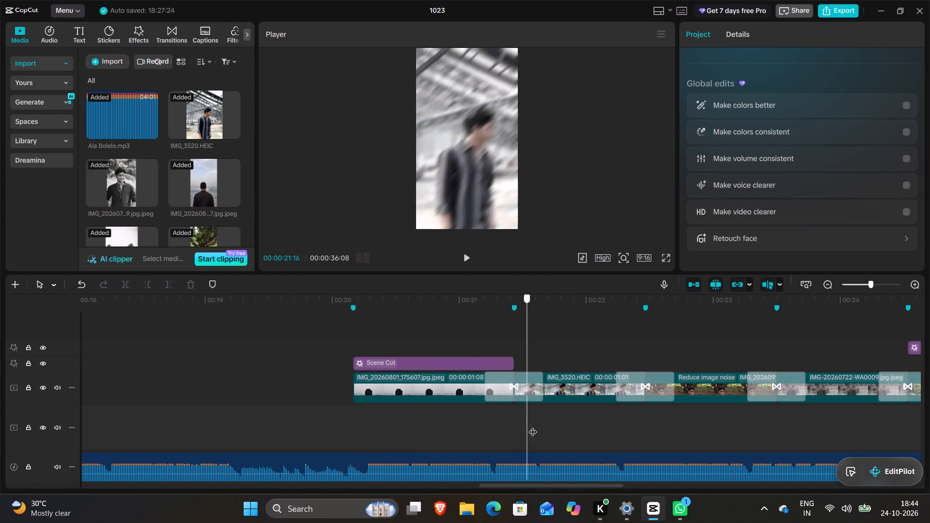
left_click_drag(533, 426, 597, 430)
left_click(575, 396)
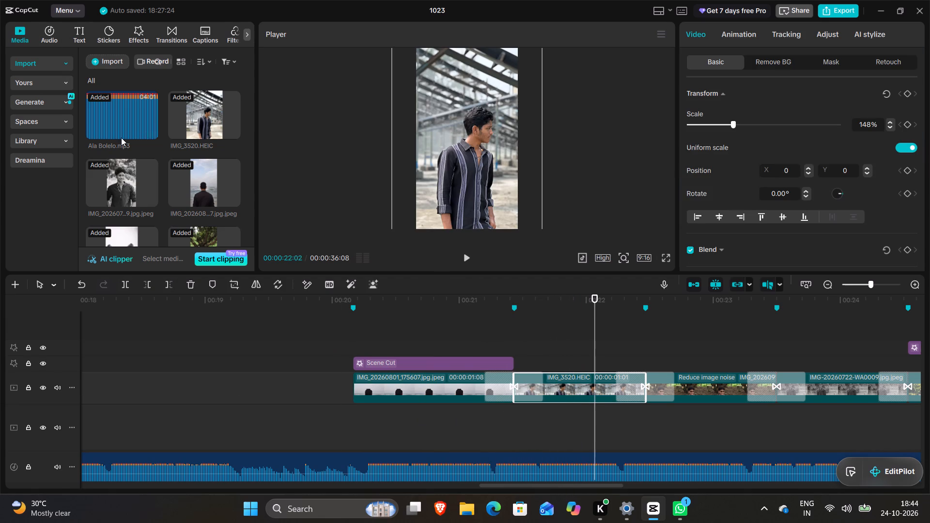
Browse the imported photos and preview candidates, including the not-yet-added ones of the person in the teal hoodie.
scroll(122, 138, "down", 4)
scroll(118, 136, "up", 1)
scroll(110, 141, "down", 6)
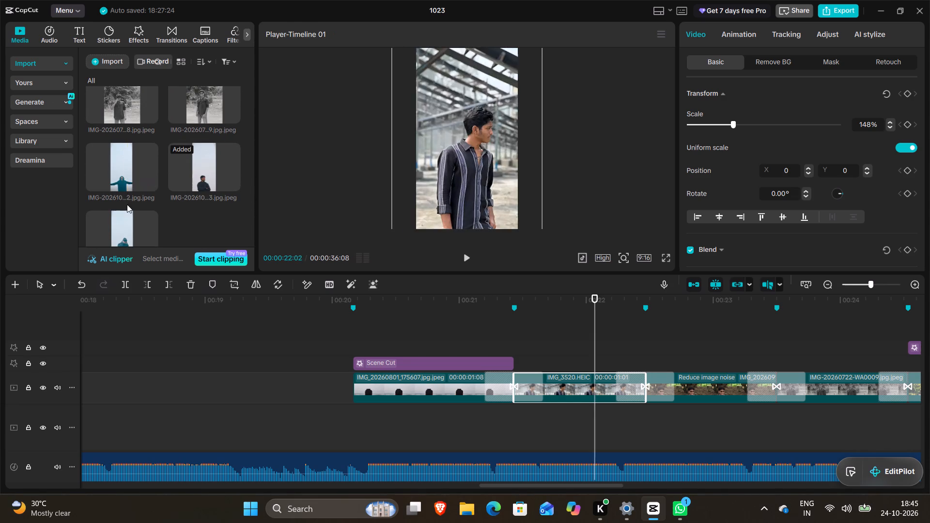
scroll(127, 206, "down", 1)
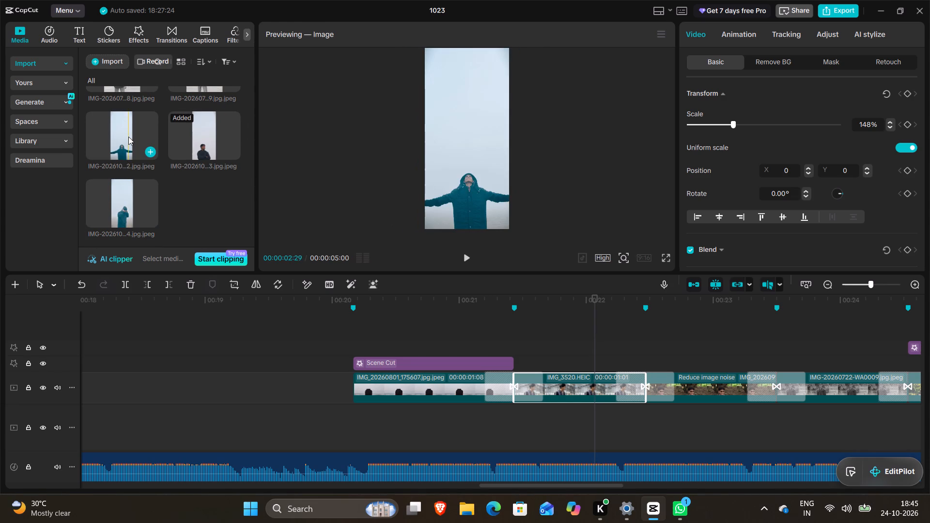
scroll(119, 108, "up", 1)
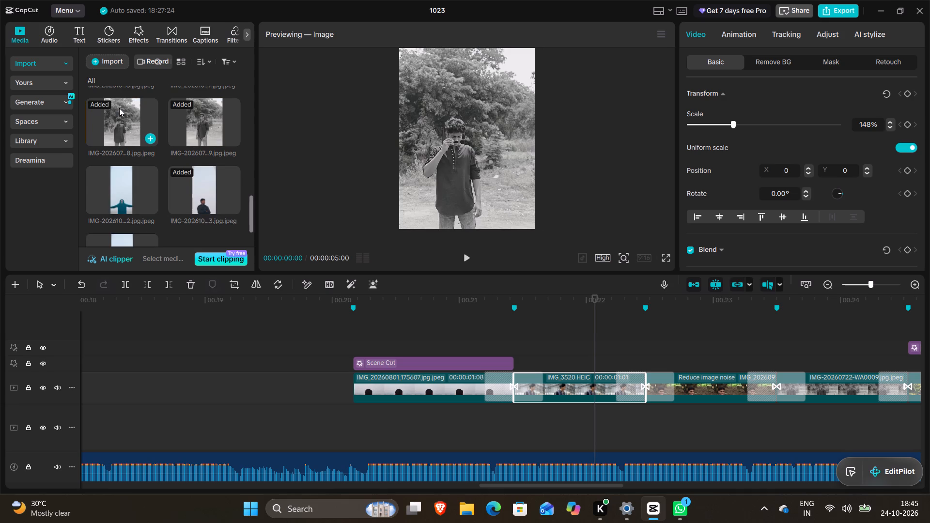